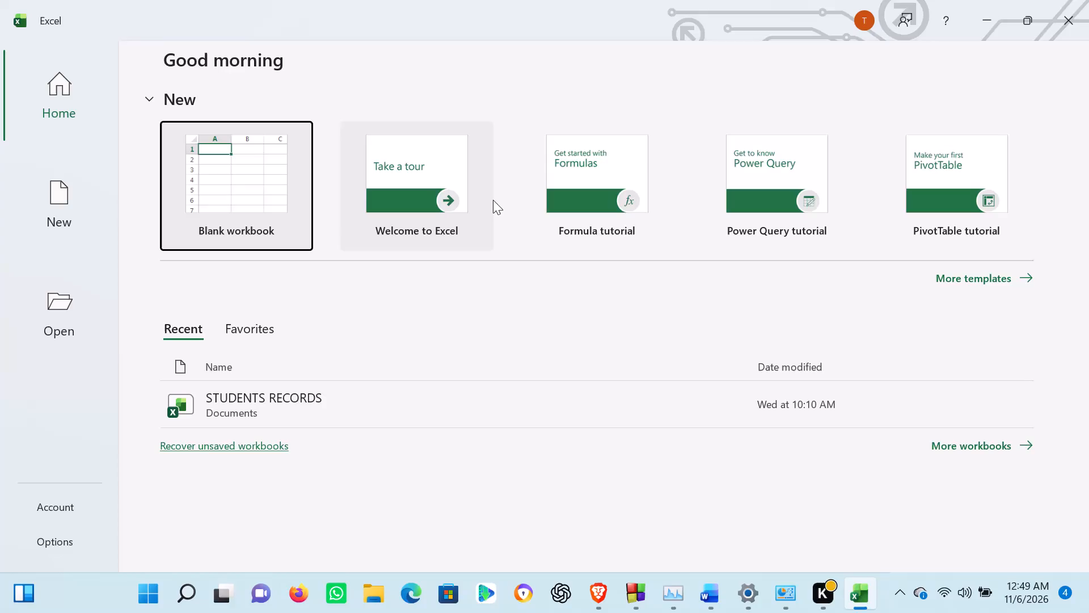
Open the recent STUDENTS RECORDS workbook and dismiss the licence notice.
double_click(304, 404)
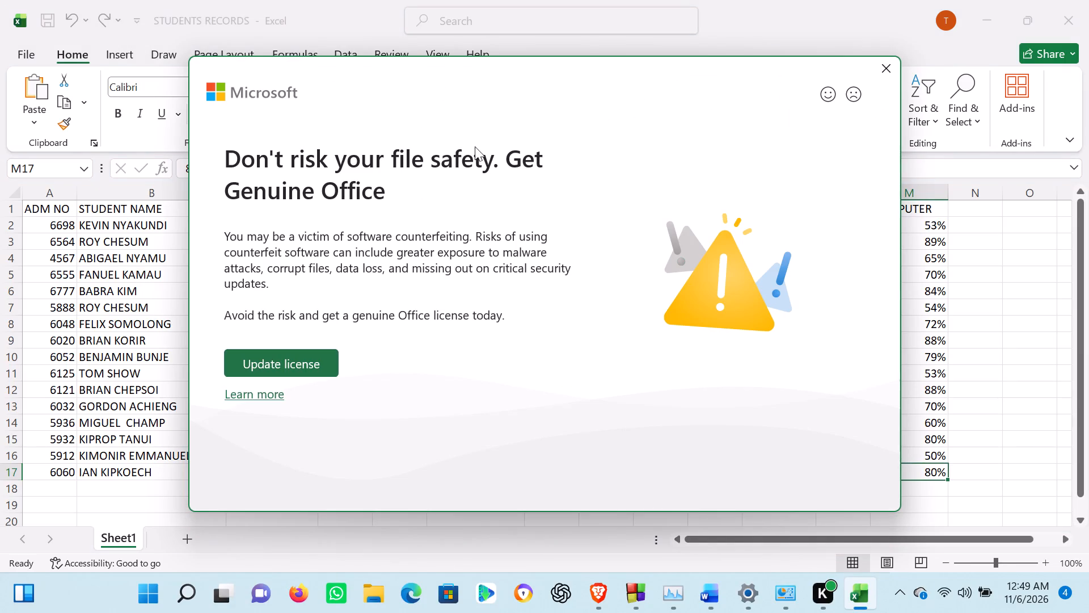
click(890, 73)
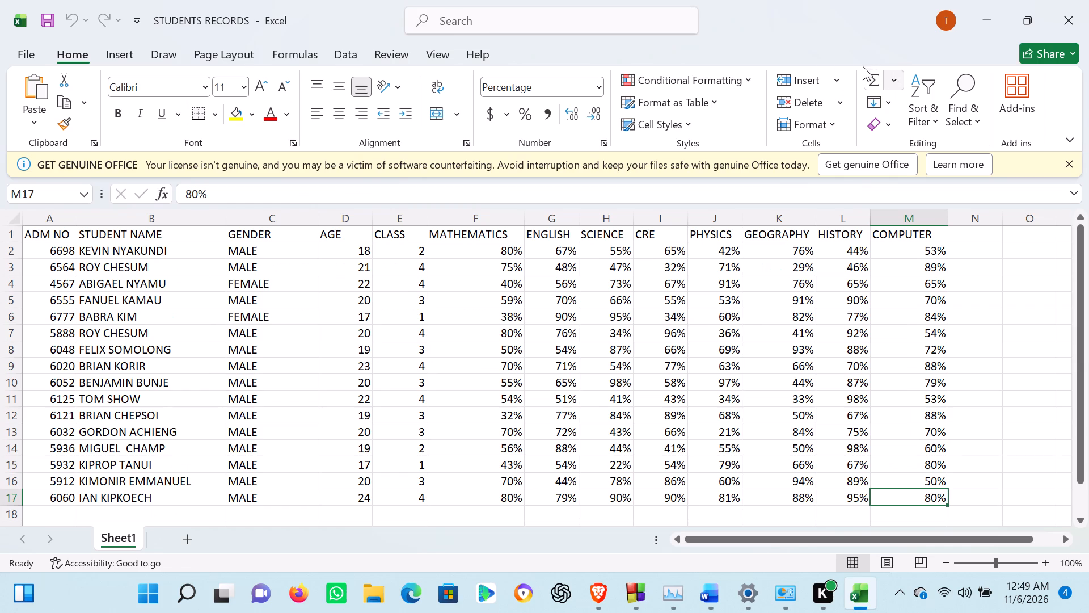
Add the column header TOTAL in cell N1, right after the COMPUTER column.
click(968, 235)
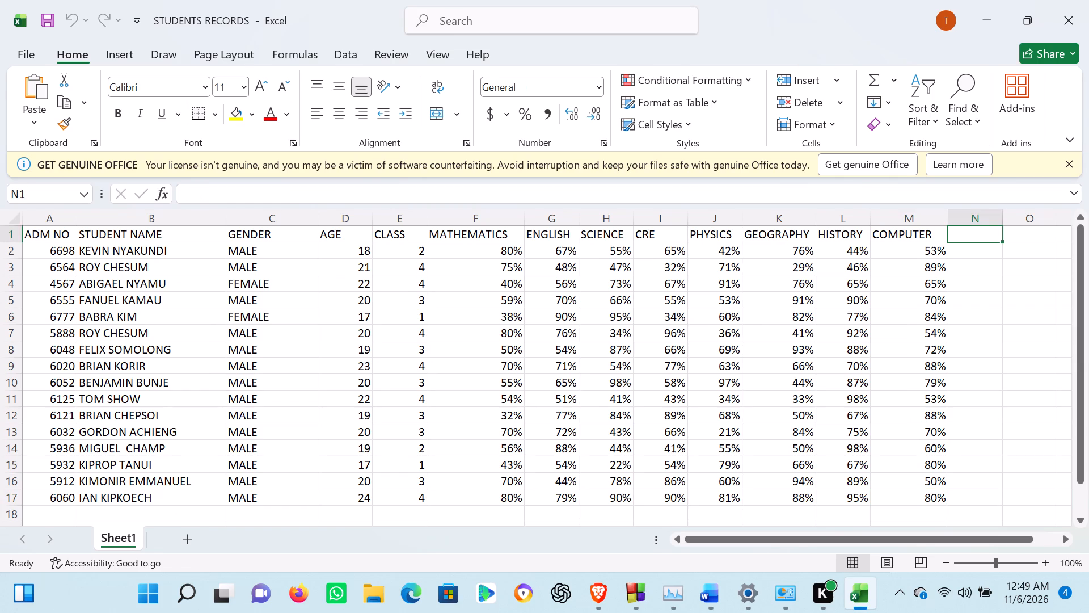
key(t)
key(BackSpace)
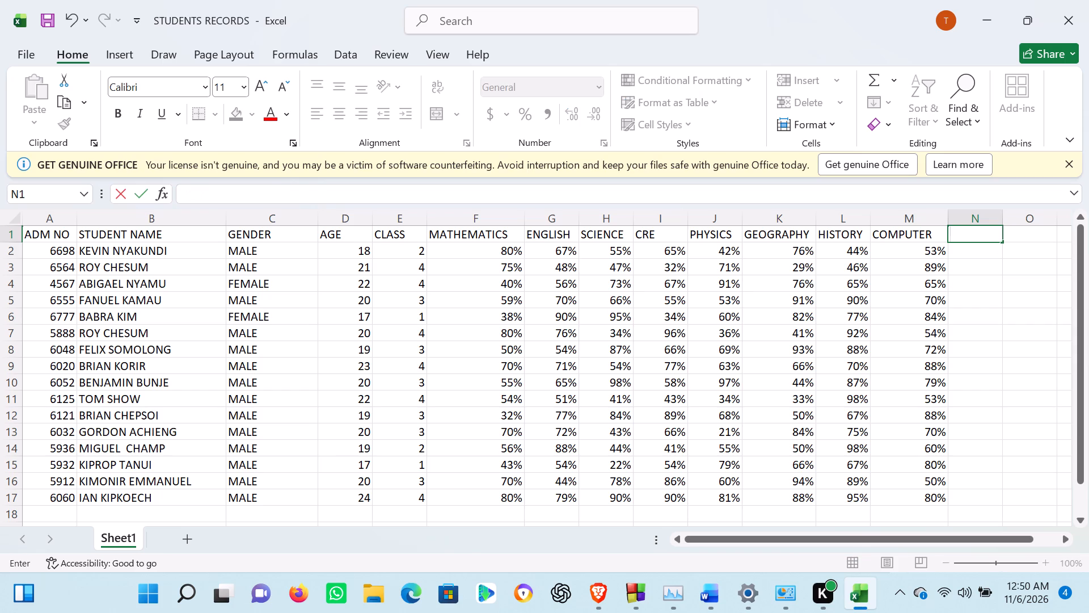
text(TP)
key(BackSpace)
text(OTA)
key(l)
click(1023, 230)
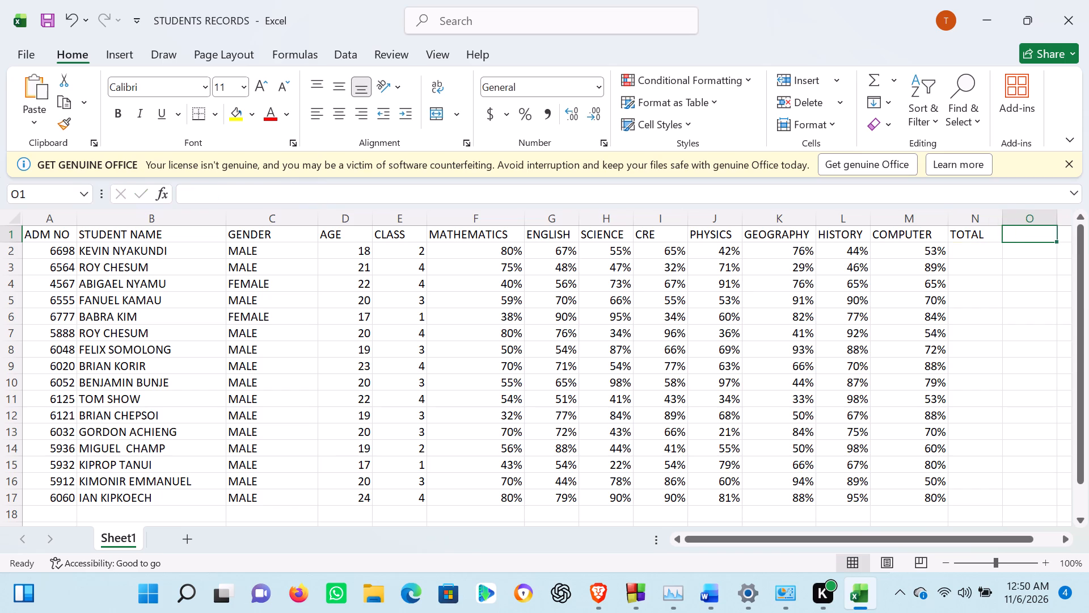
In cell N2, enter the formula =SUM(F2,G2,H2,I2,J2,K2,L2,M2) to total the first student's marks from MATHEMATICS through COMPUTER.
click(982, 250)
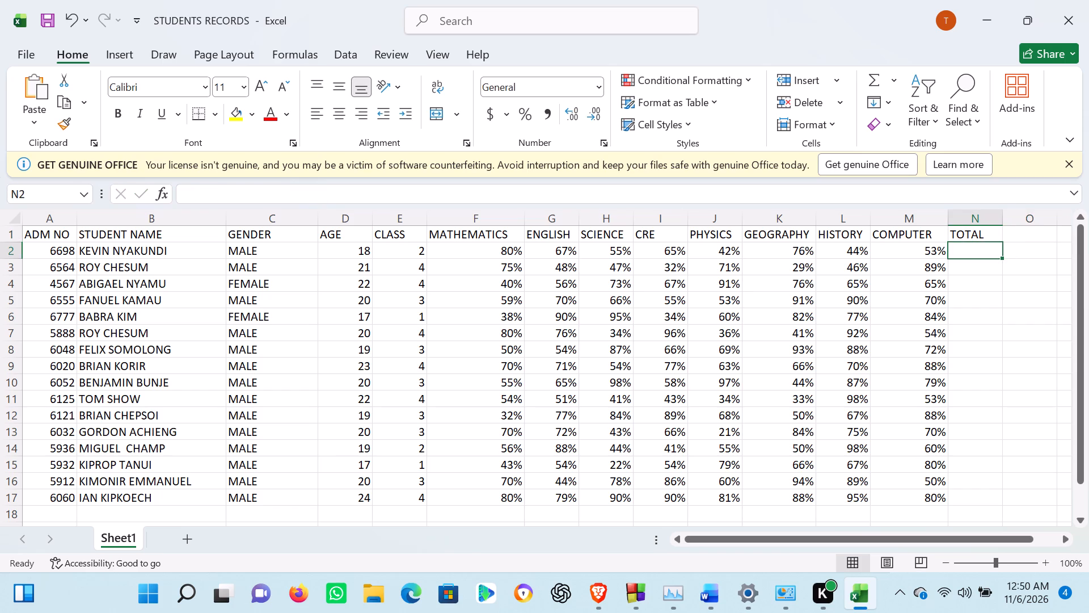
key(equal)
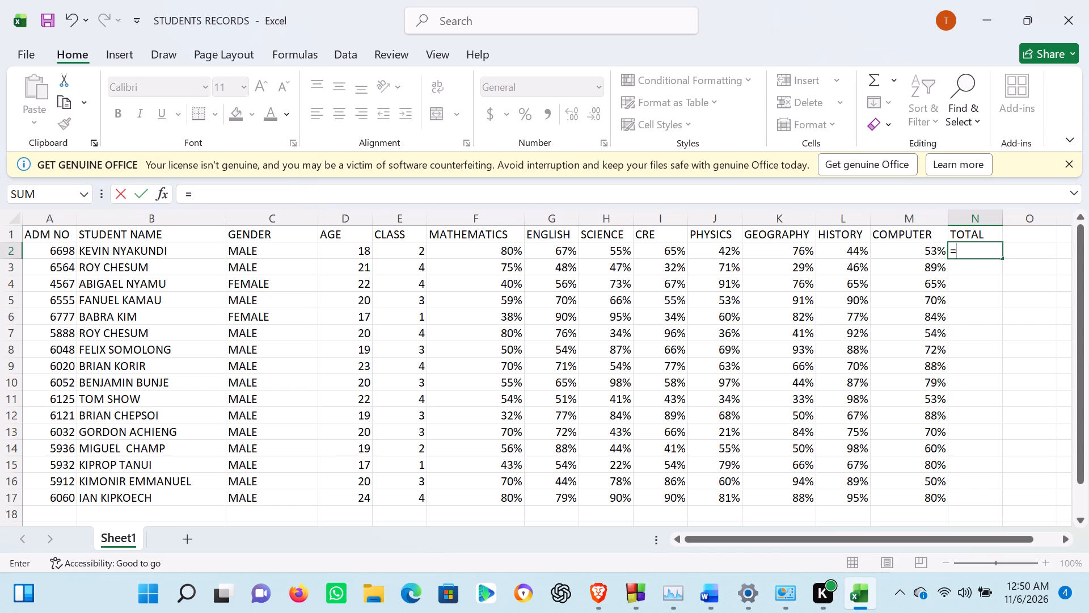
text(SUM)
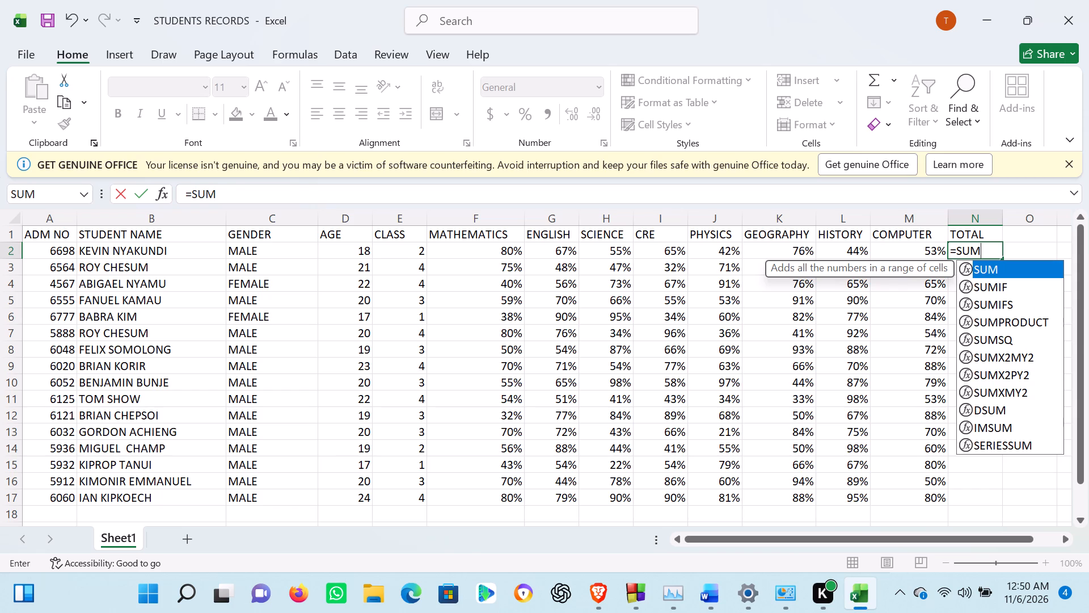
key(shift+parenleft)
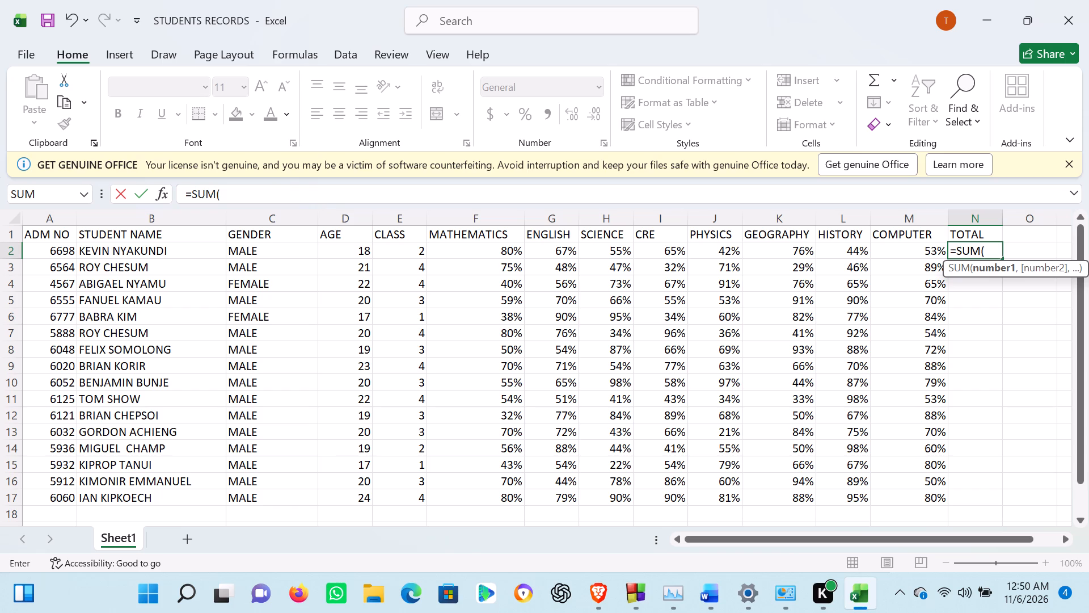
key(f)
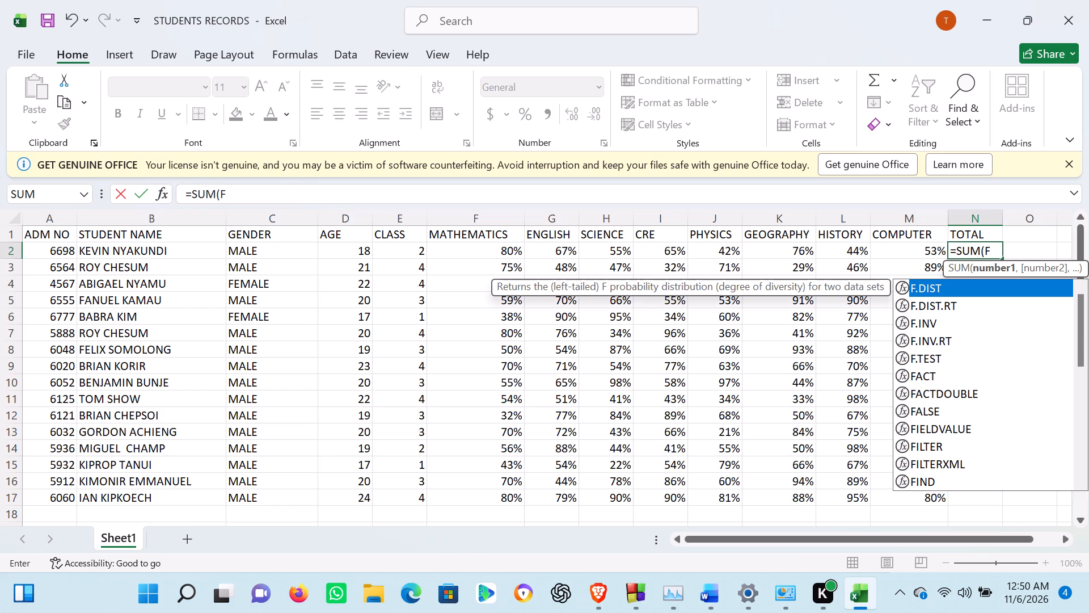
key(2)
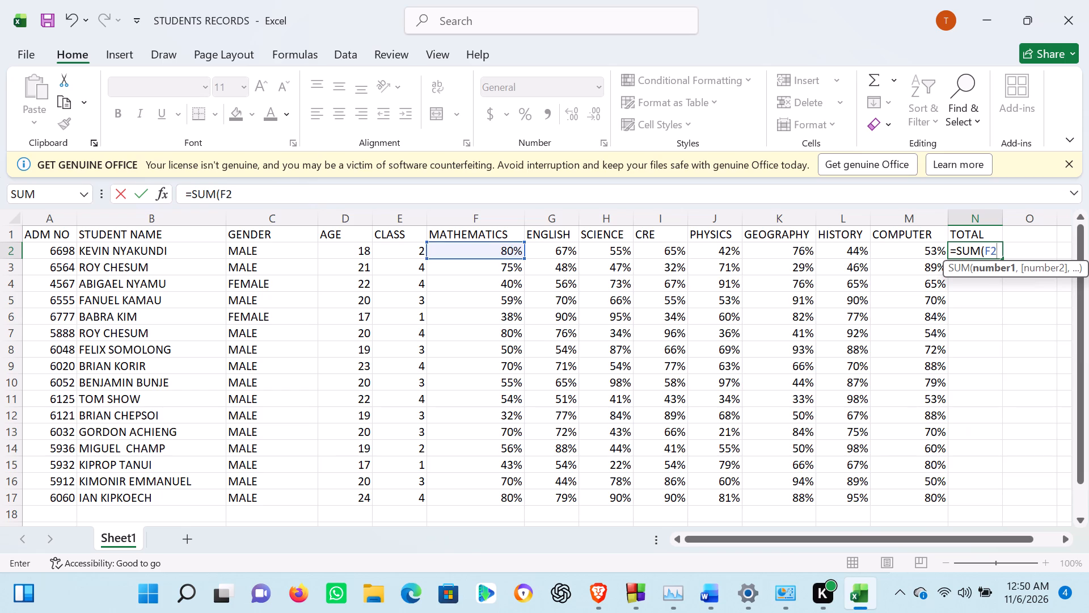
key(comma)
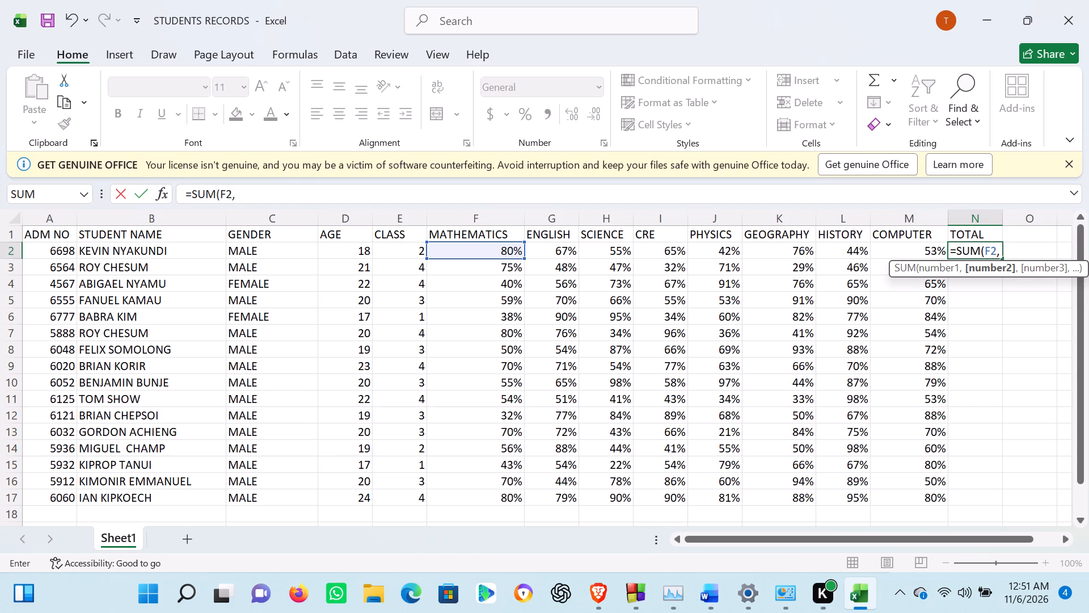
key(g)
key(2)
key(comma)
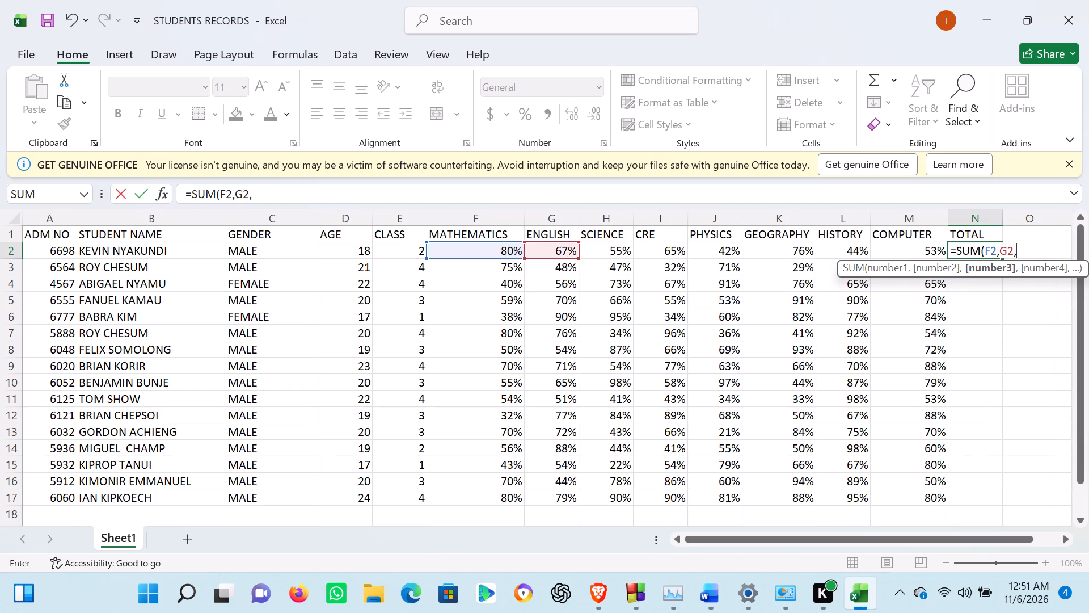
key(h)
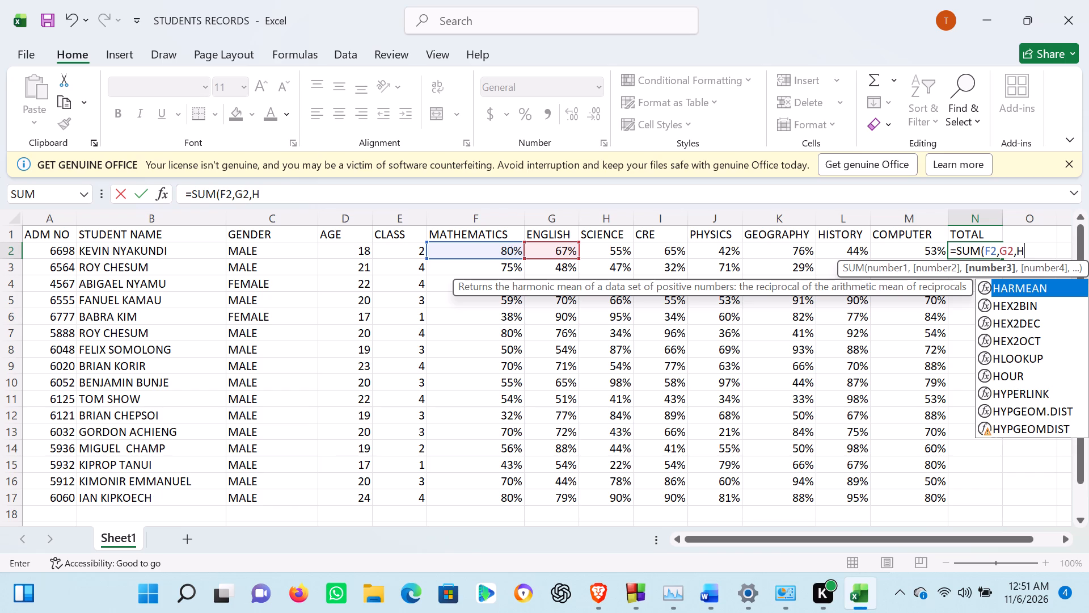
key(2)
key(comma)
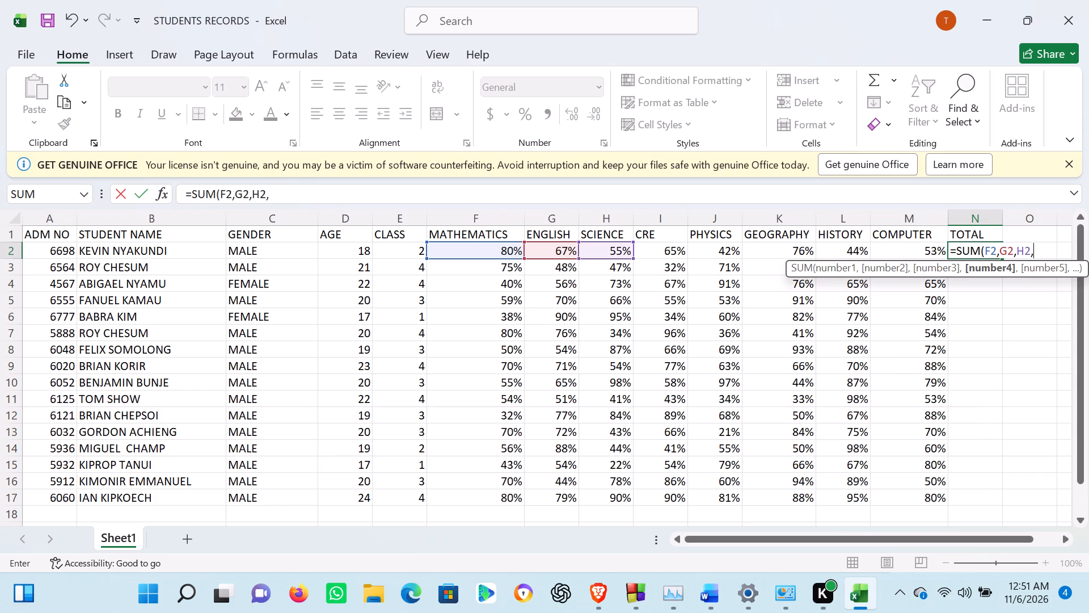
key(i)
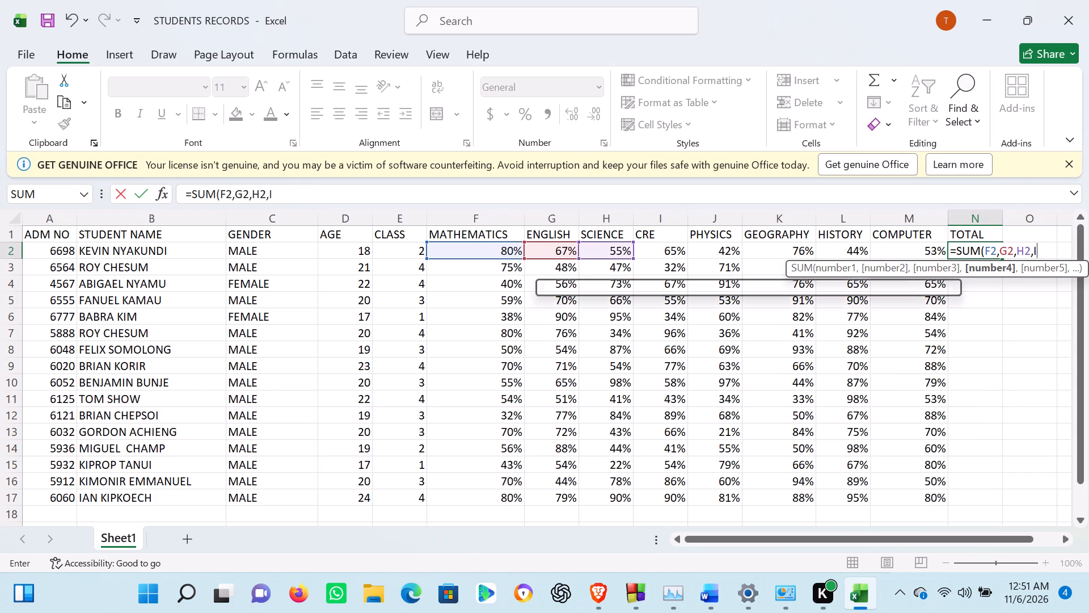
key(2)
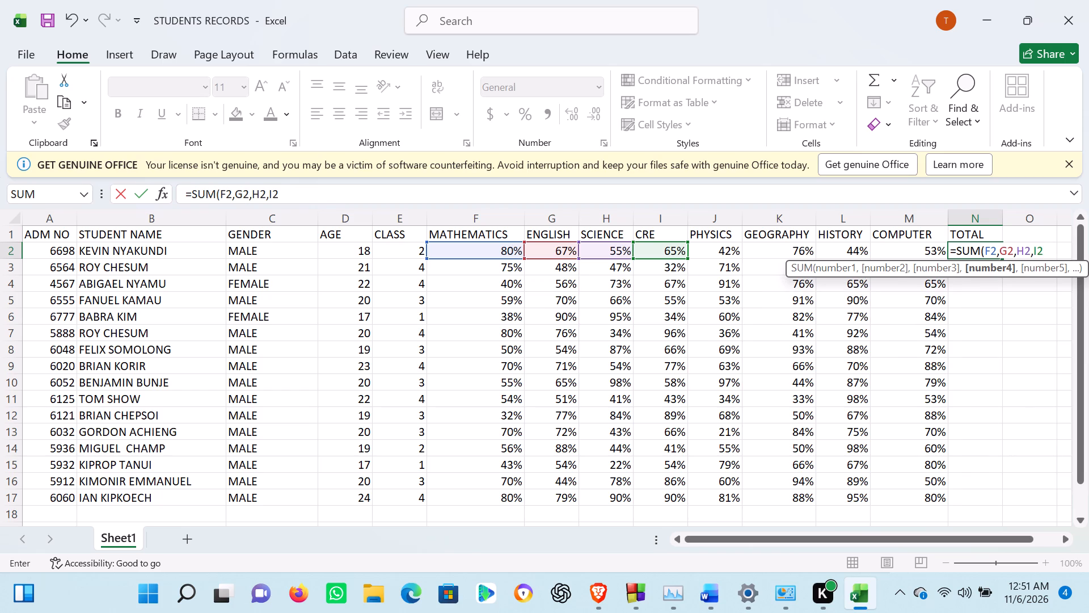
key(comma)
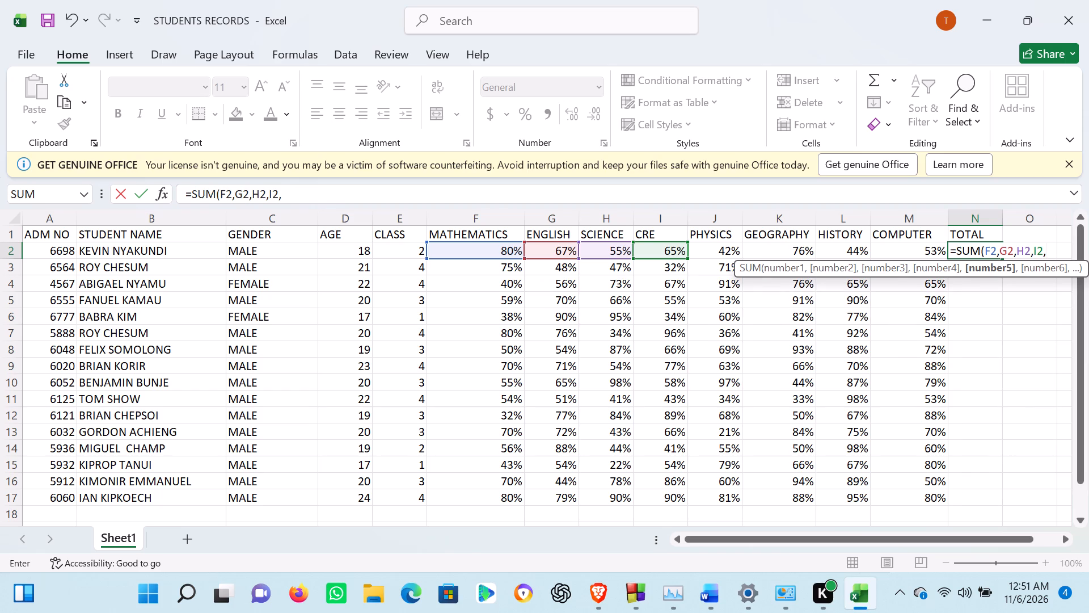
key(j)
key(2)
key(comma)
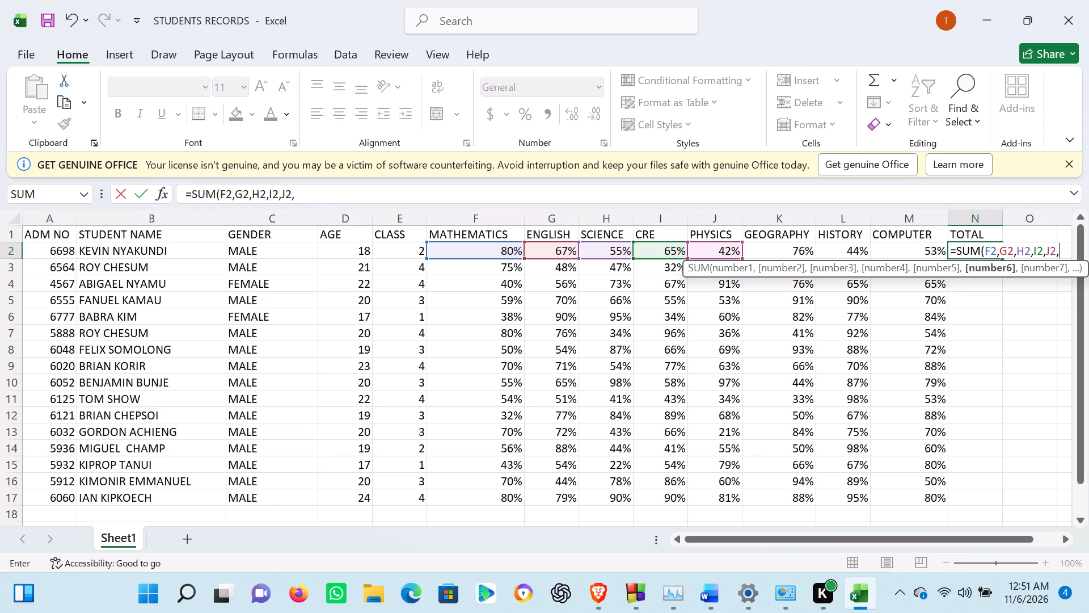
key(k)
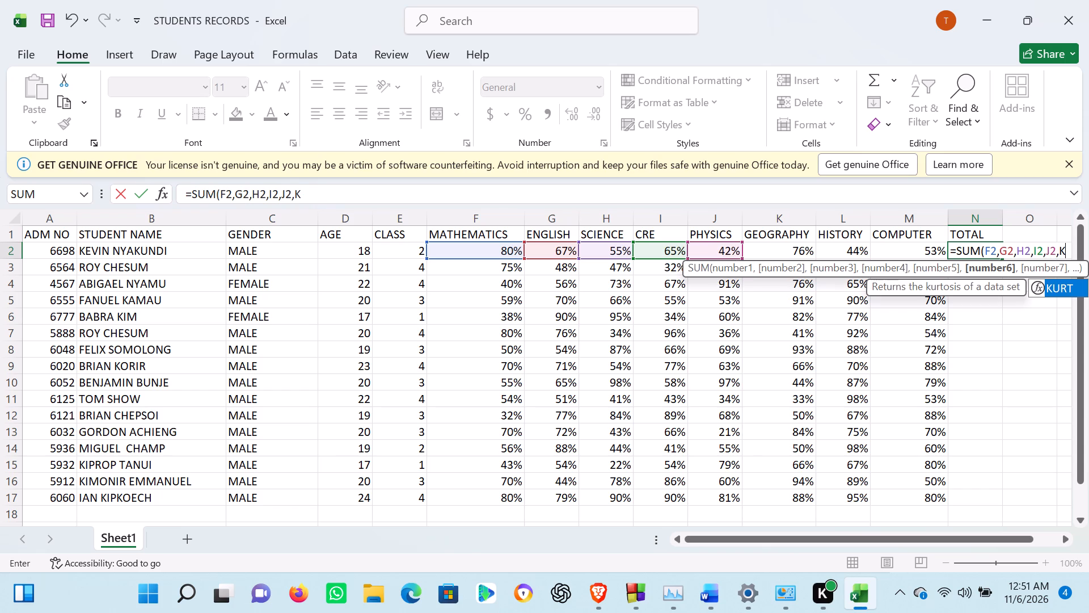
key(2)
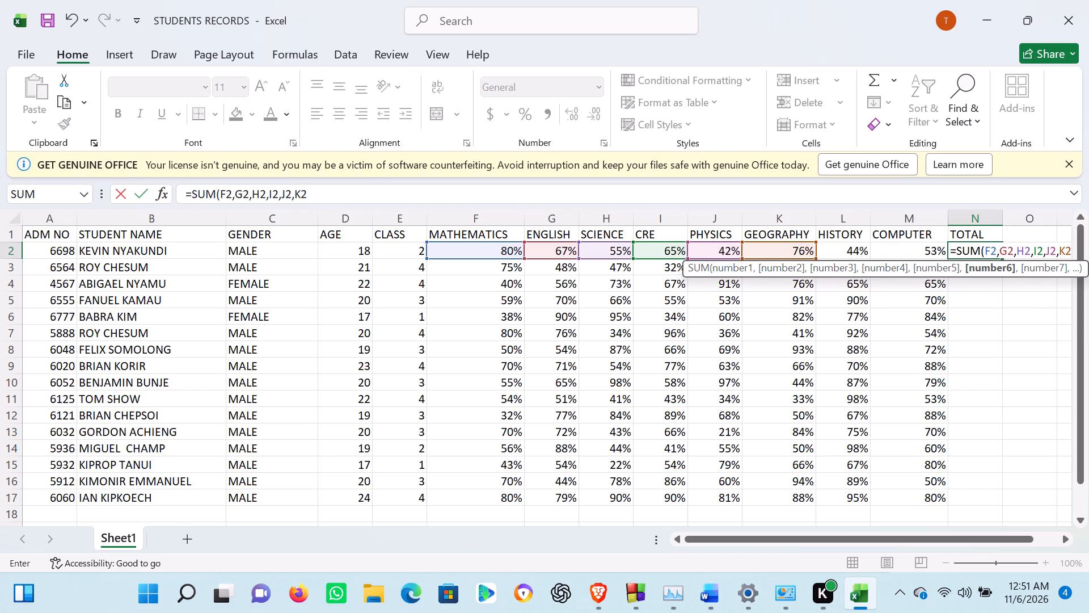
key(comma)
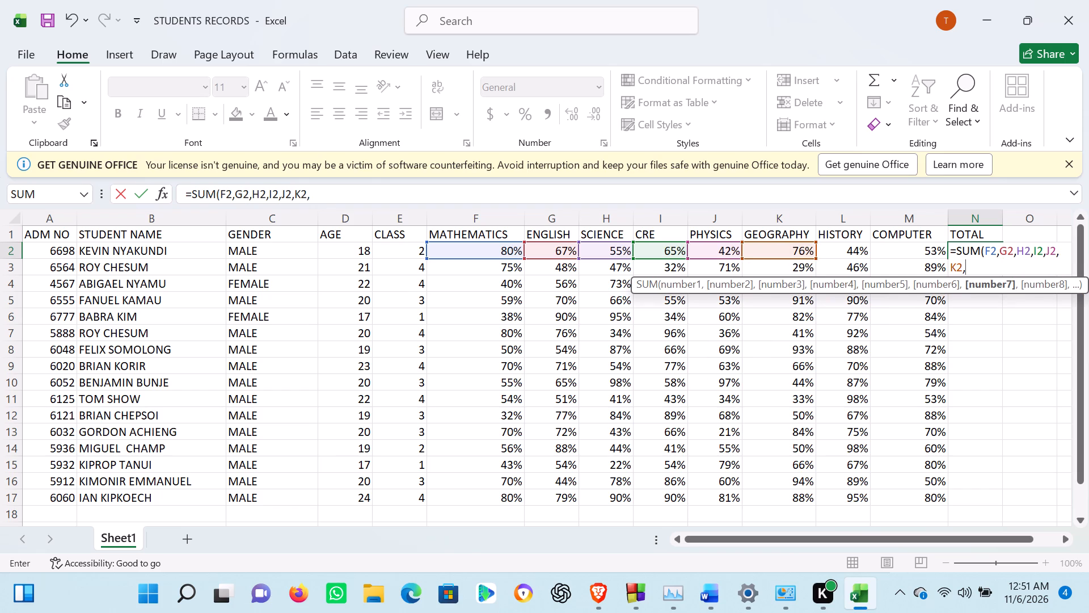
key(l)
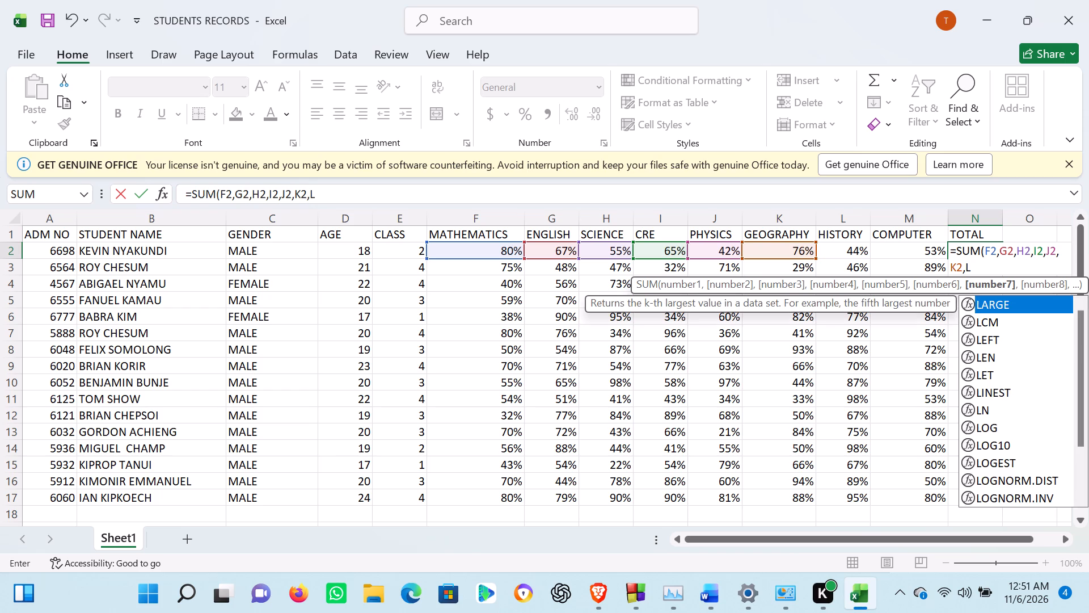
key(2)
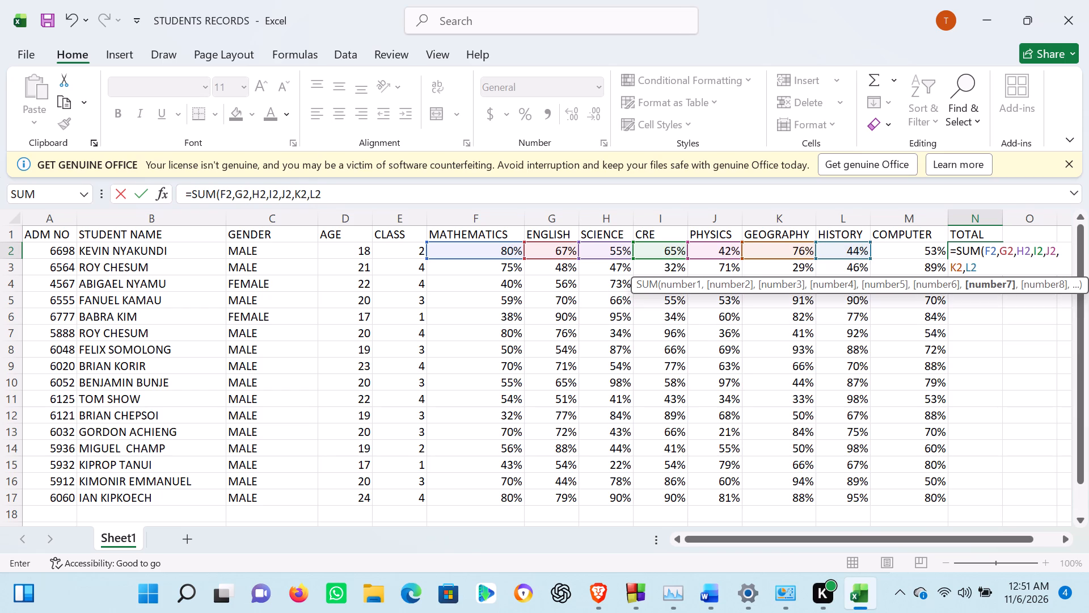
key(comma)
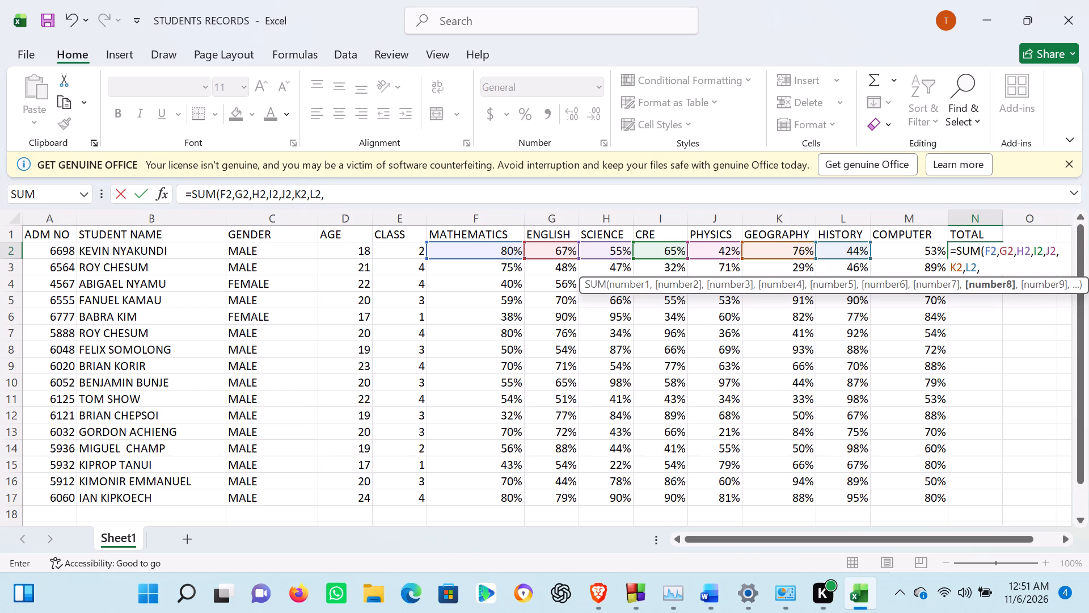
key(m)
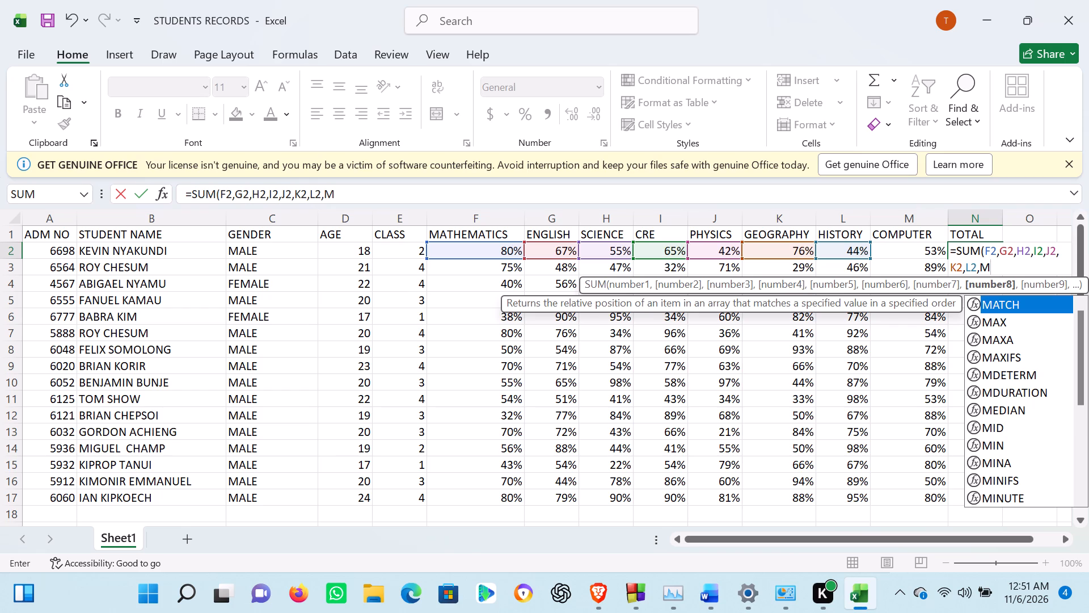
key(2)
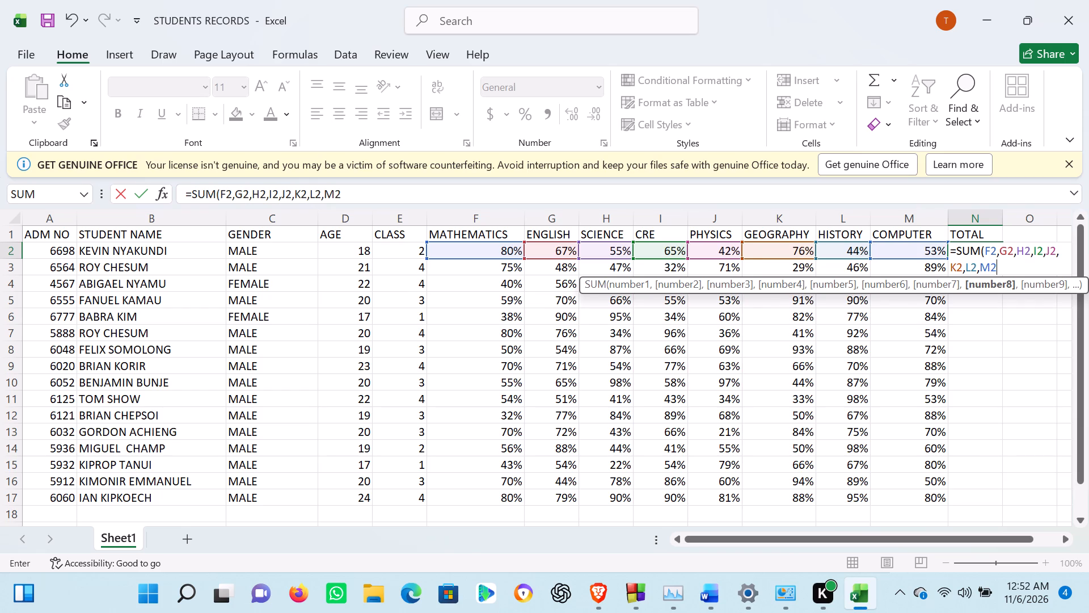
key(shift+parenright)
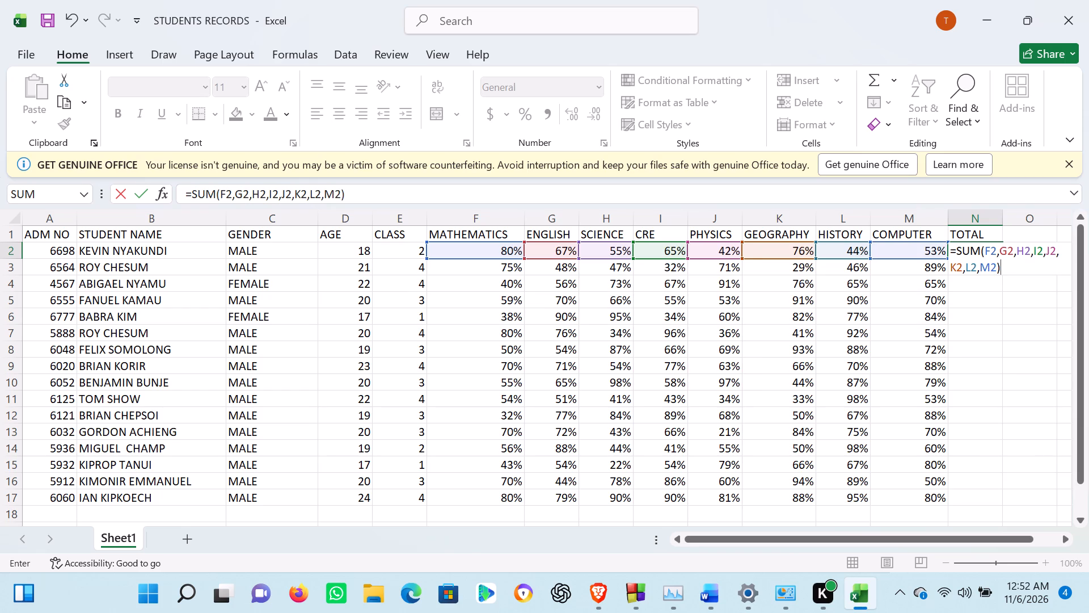
Commit the first student's SUM formula in cell N2.
key(Return)
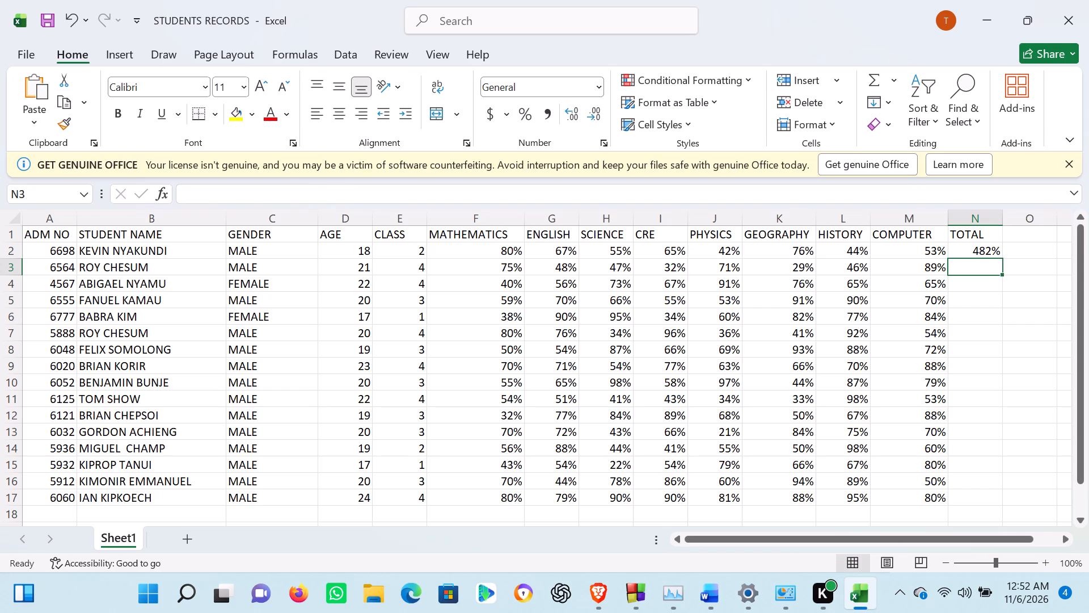
In cell N3, enter the formula =SUM(F3,G3,H3,I3,J3,K3,L3,M3) to total the second student's marks from MATHEMATICS through COMPUTER.
text(=SUM)
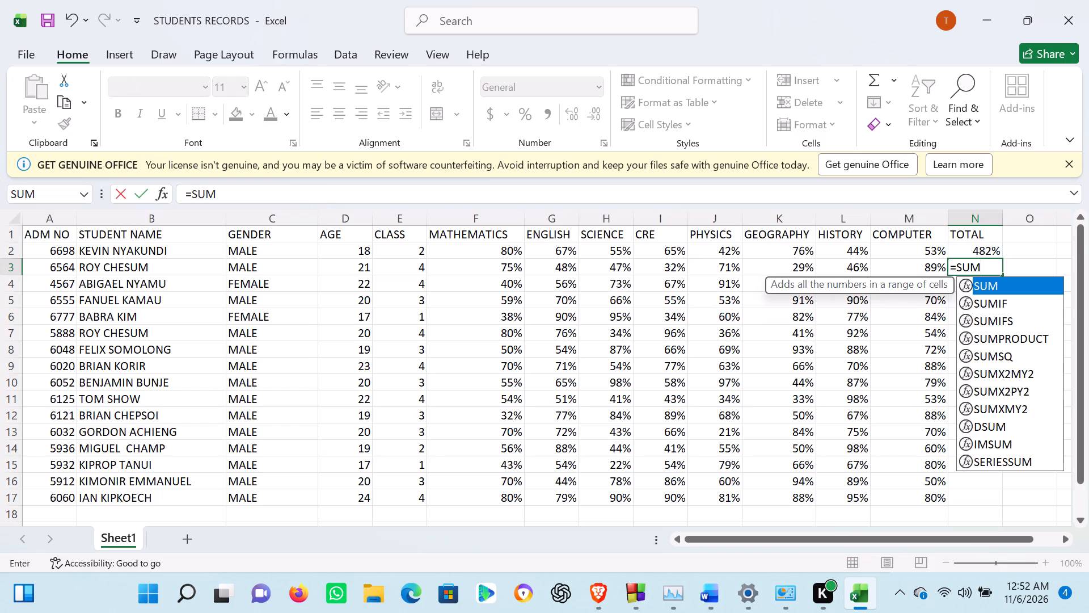
key(shift+parenleft)
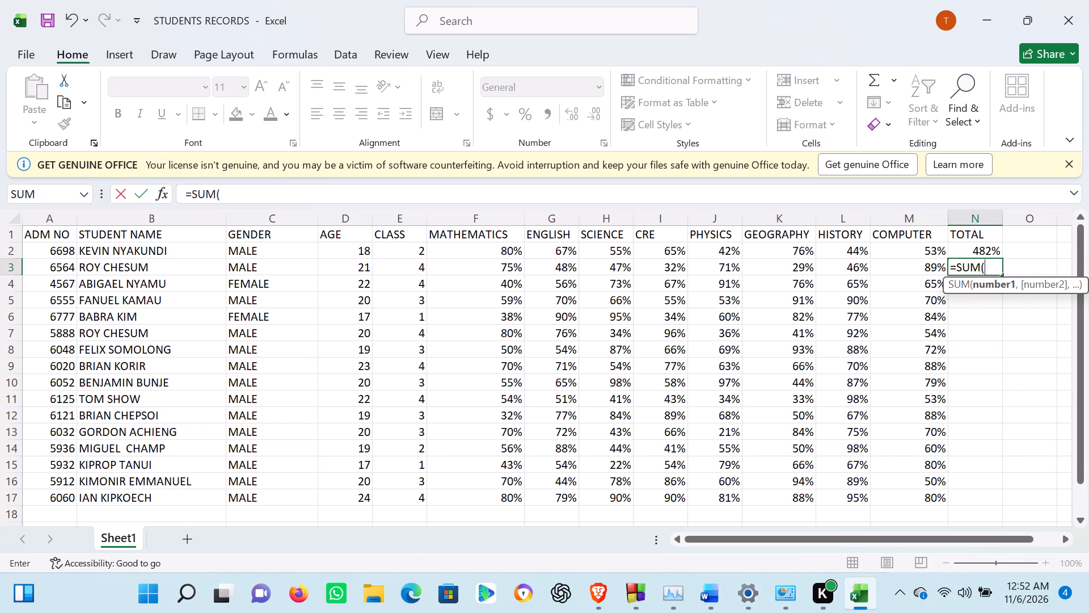
key(3)
key(BackSpace)
key(f)
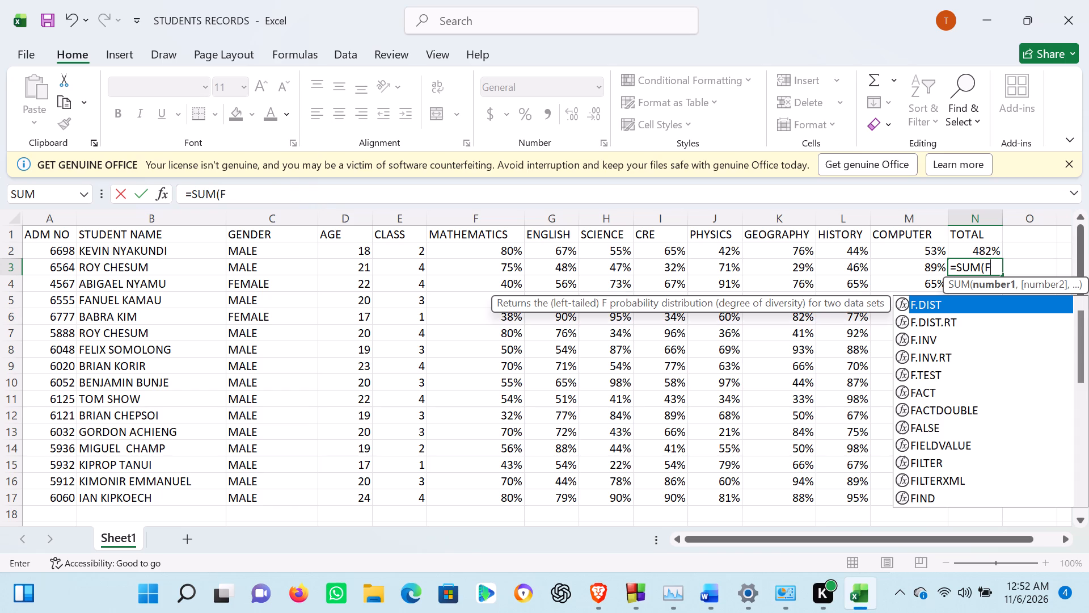
key(4)
key(BackSpace)
key(3)
key(comma)
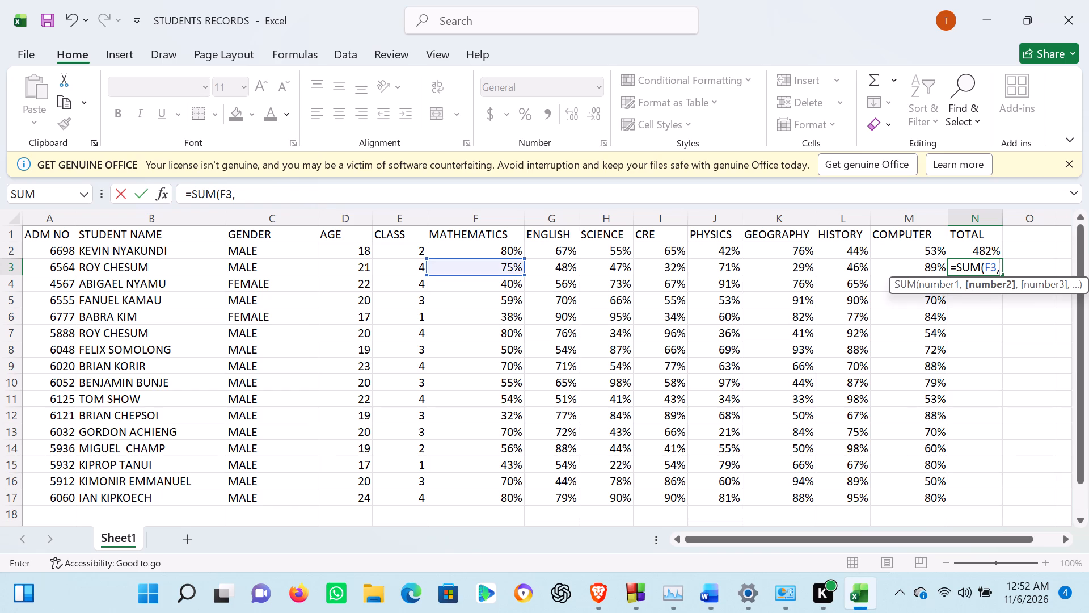
key(g)
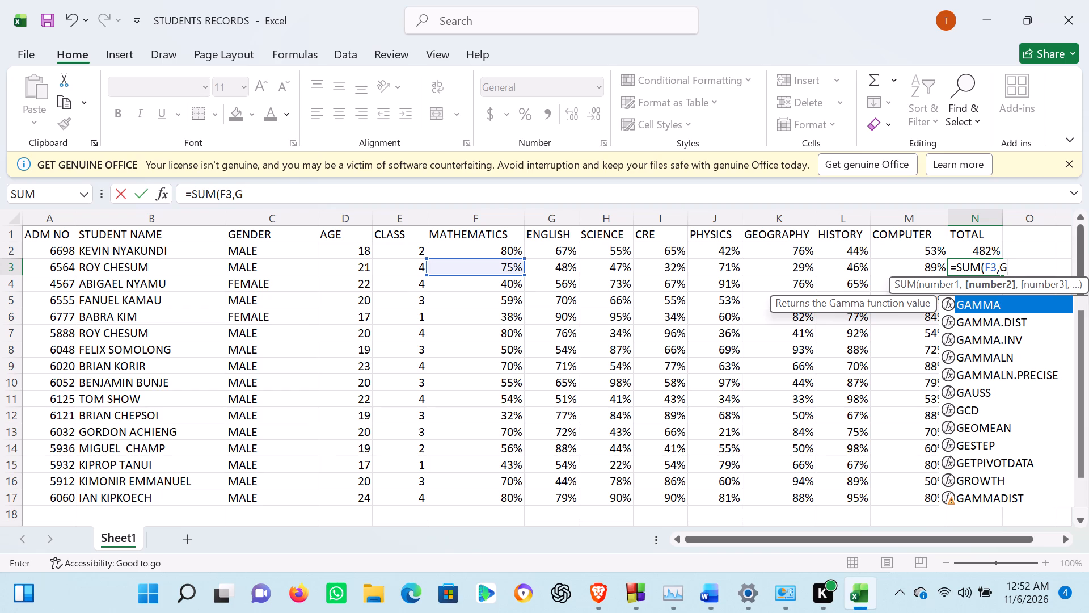
key(3)
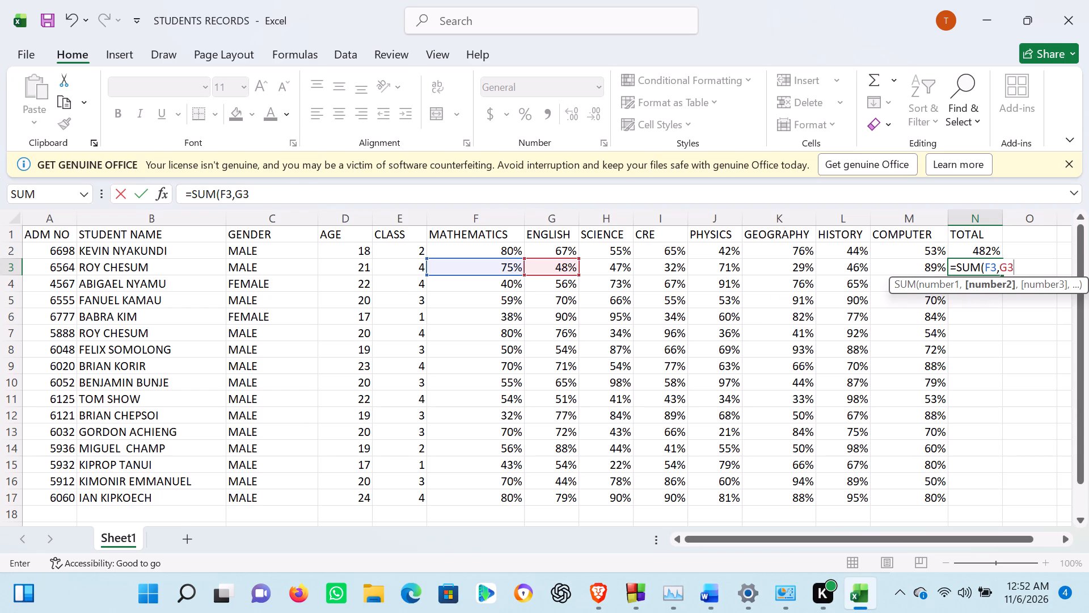
key(comma)
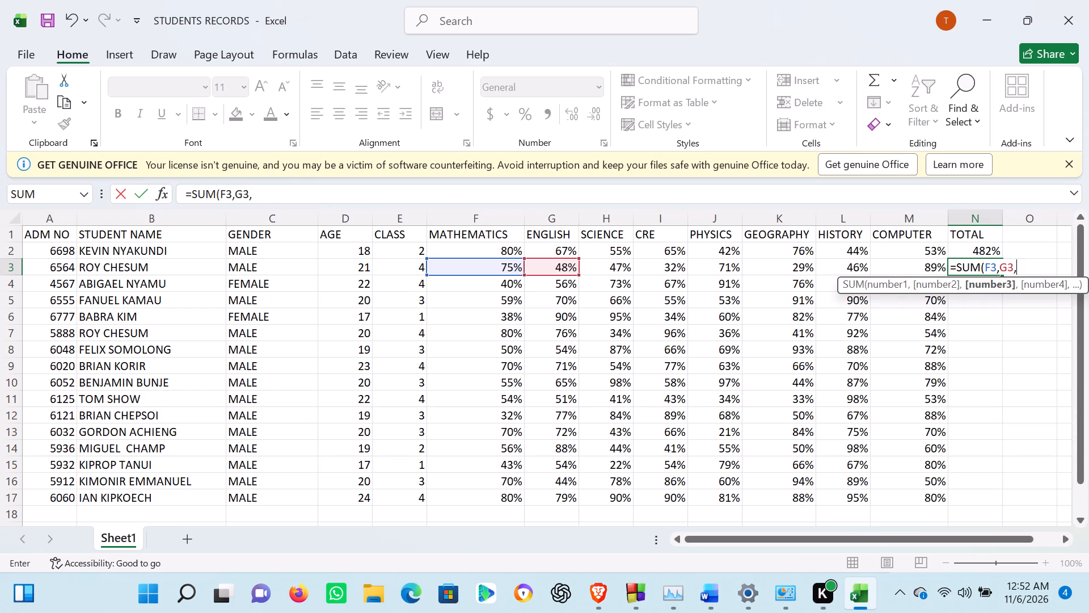
key(h)
key(3)
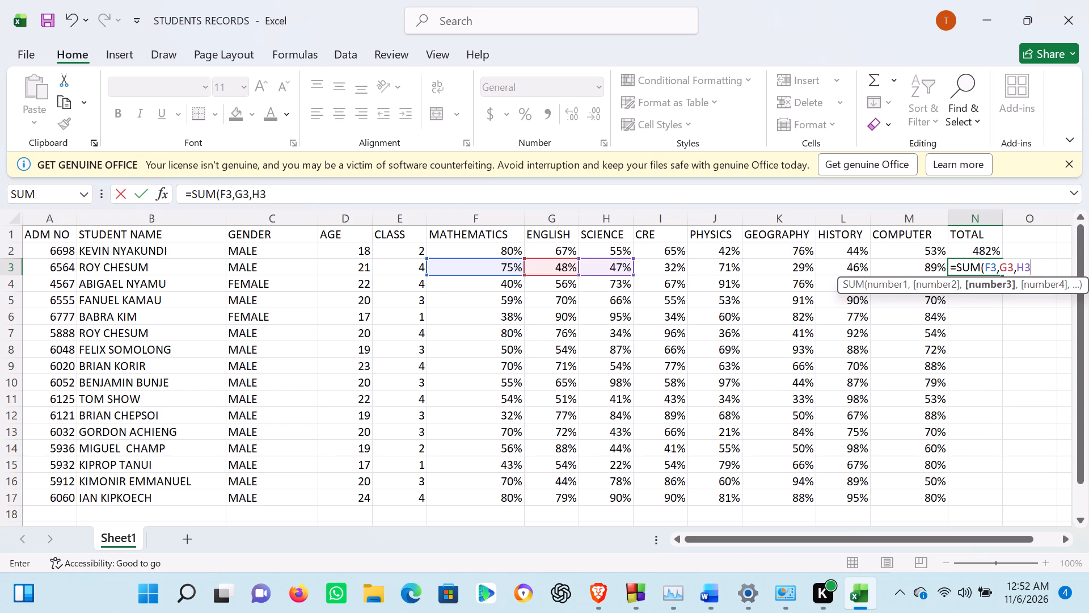
key(comma)
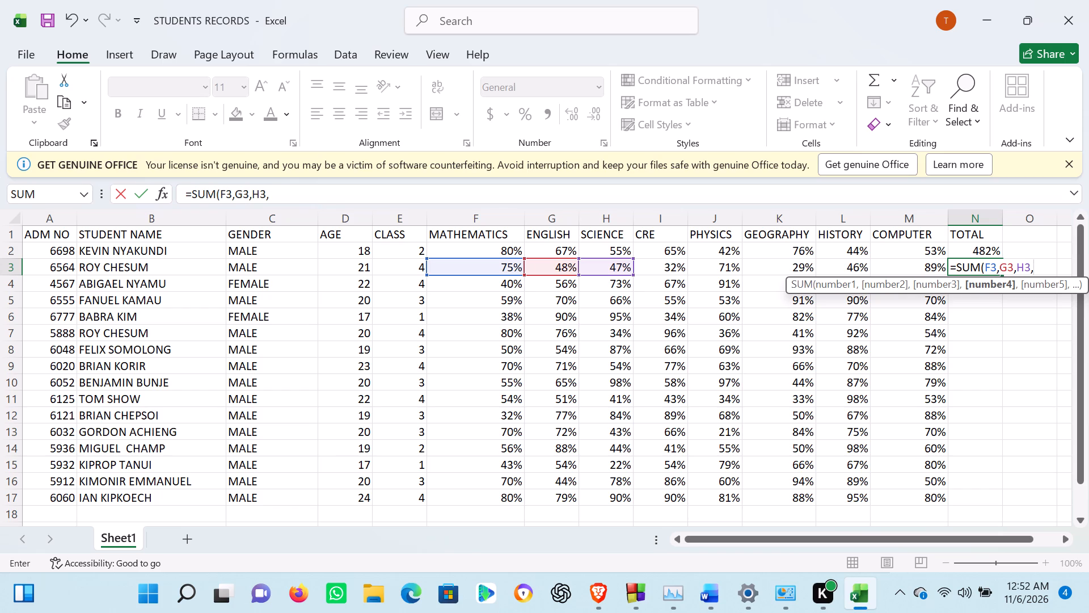
text(I3)
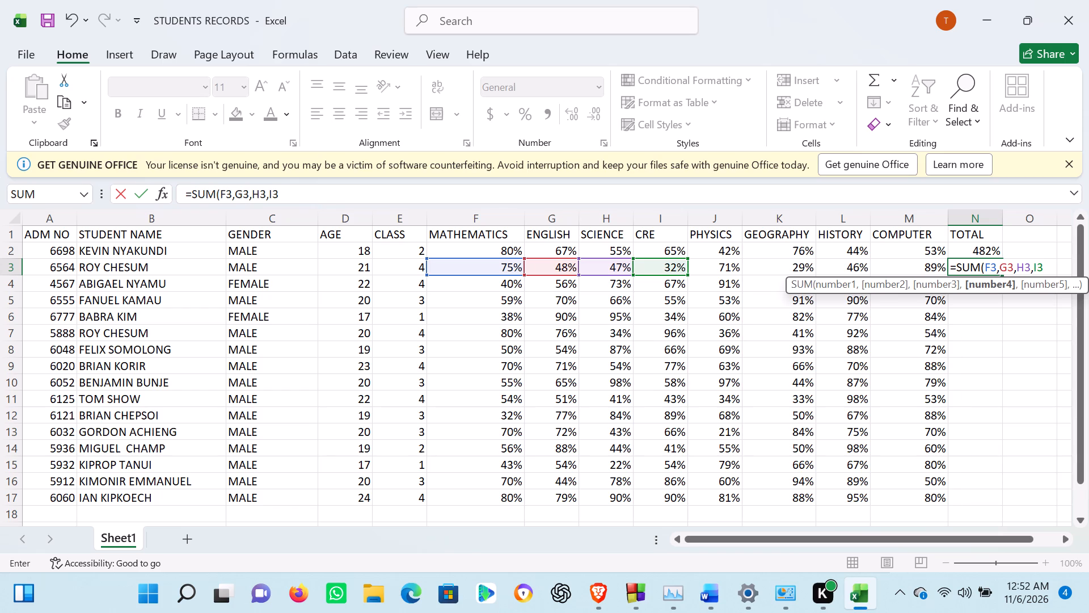
key(comma)
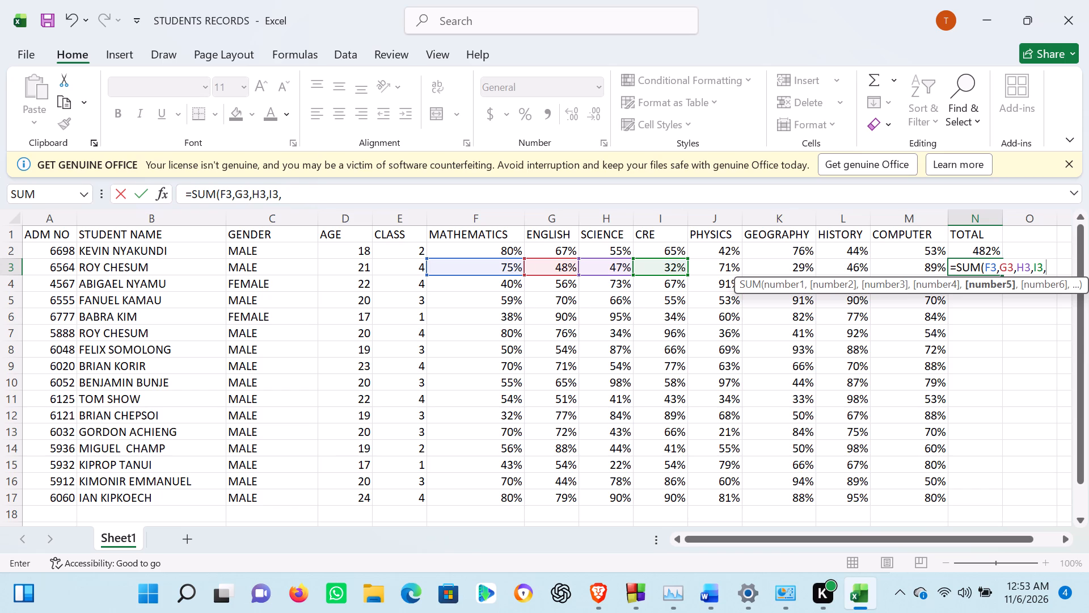
text(J3)
key(comma)
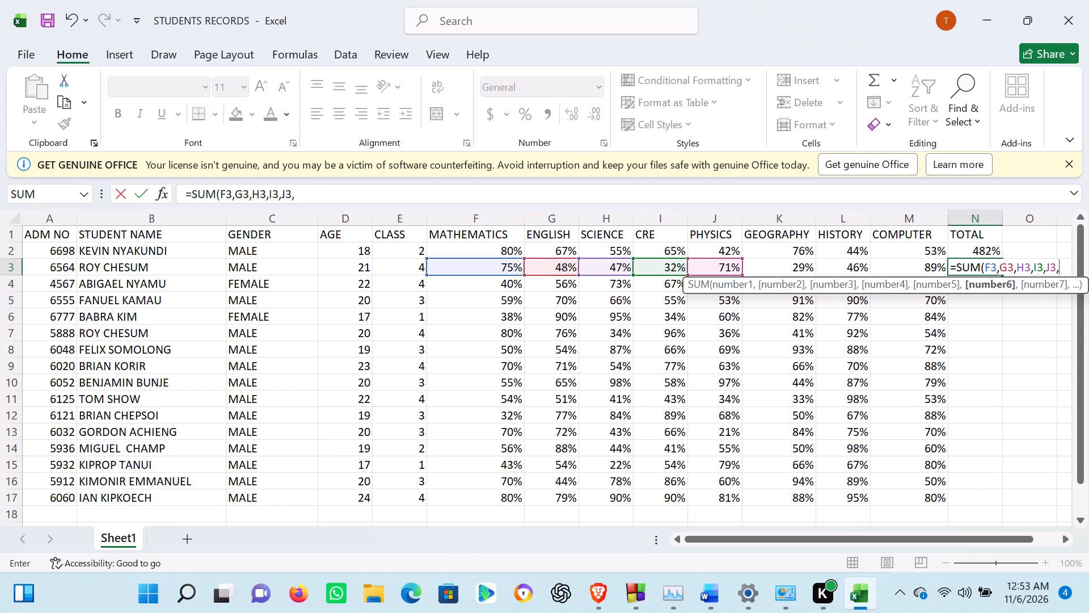
text(K3)
key(comma)
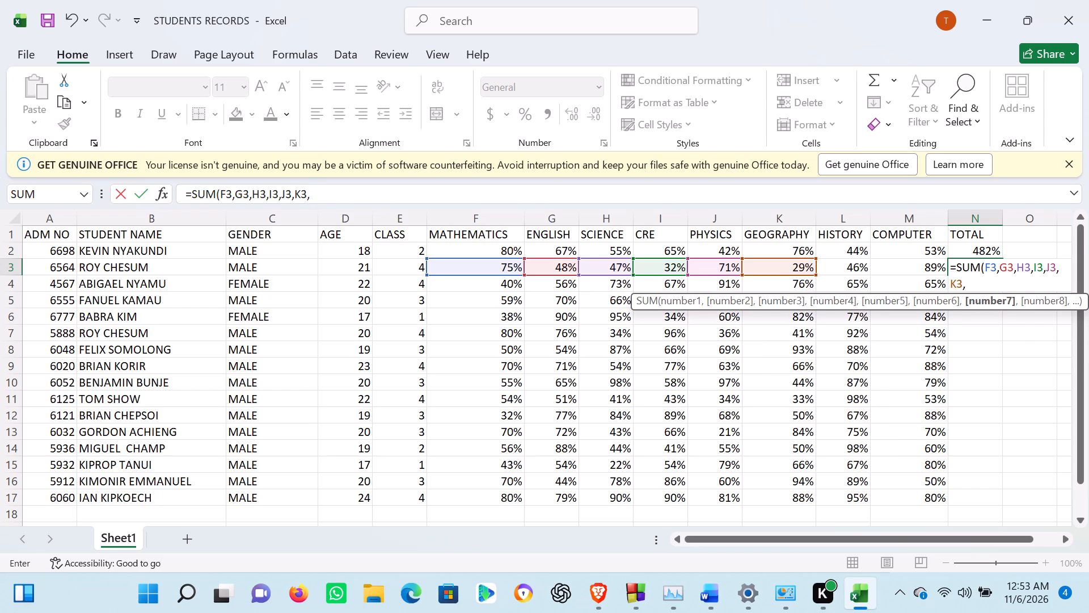
text(L3)
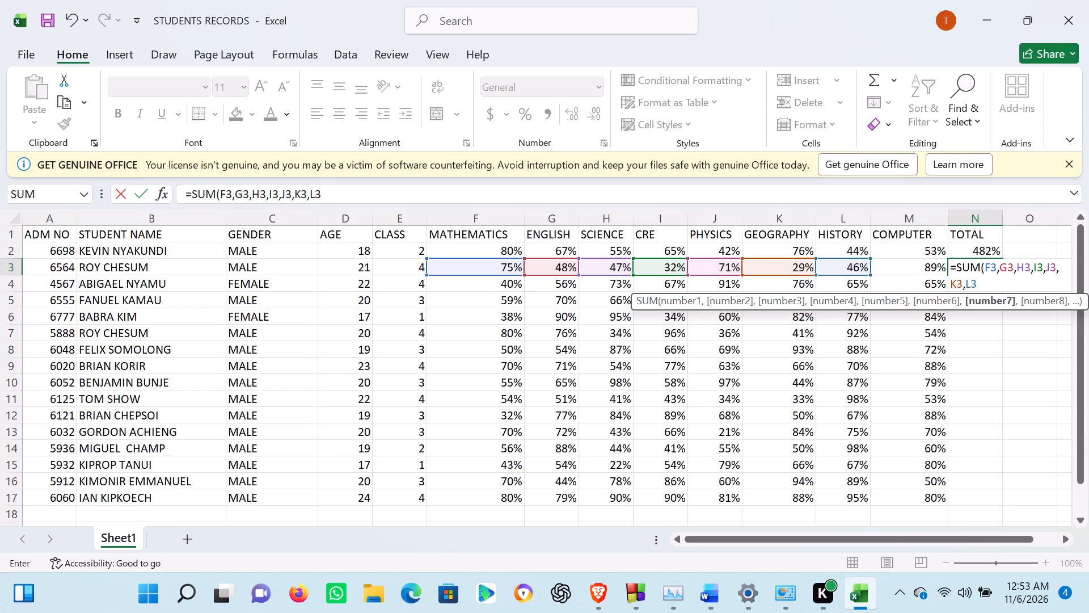
key(comma)
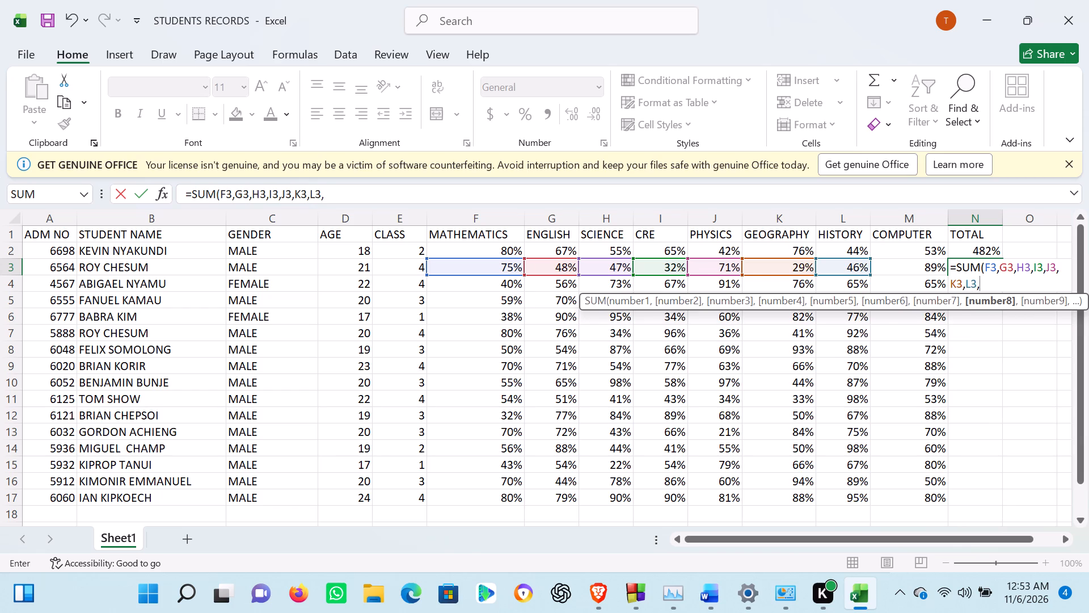
text(M3)
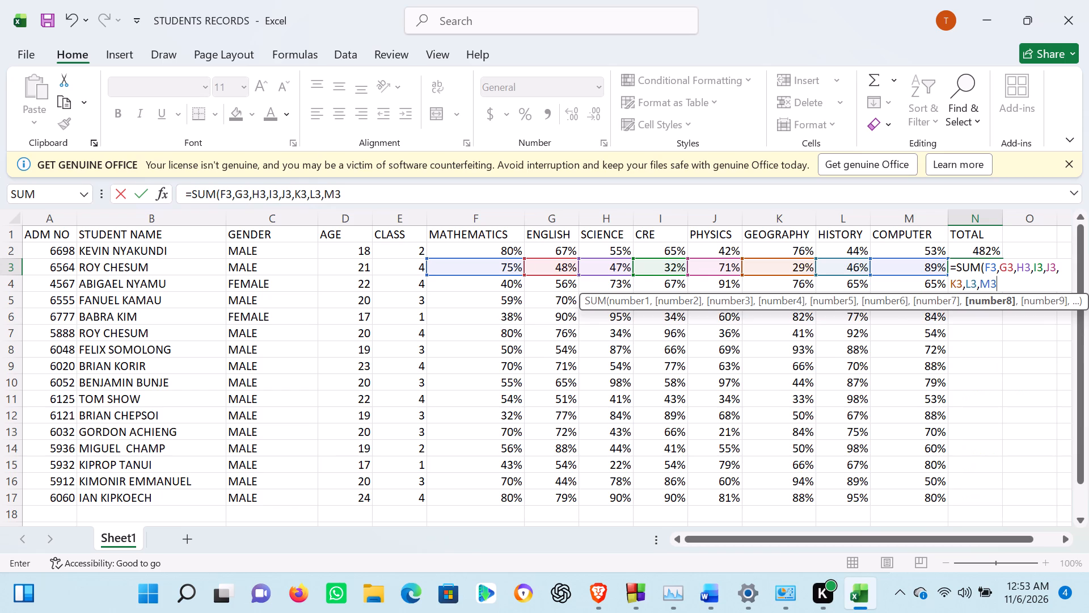
key(shift+parenright)
key(Return)
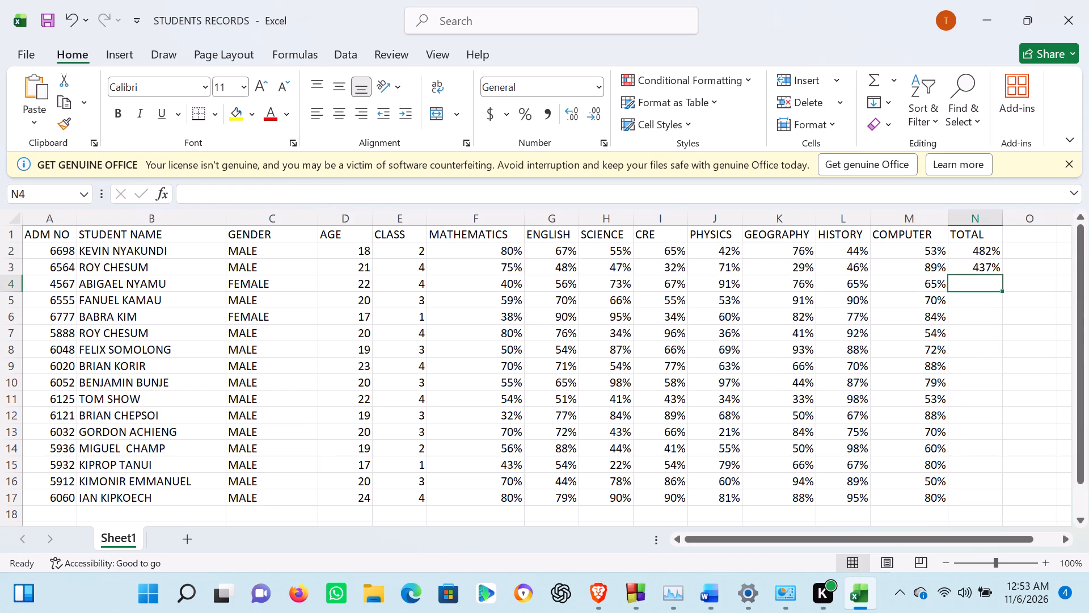
In cell N4, enter the formula =SUM(F4,H4,G4,I4,J4,K4,L4,M4) to total the third student's marks from MATHEMATICS through COMPUTER.
key(equal)
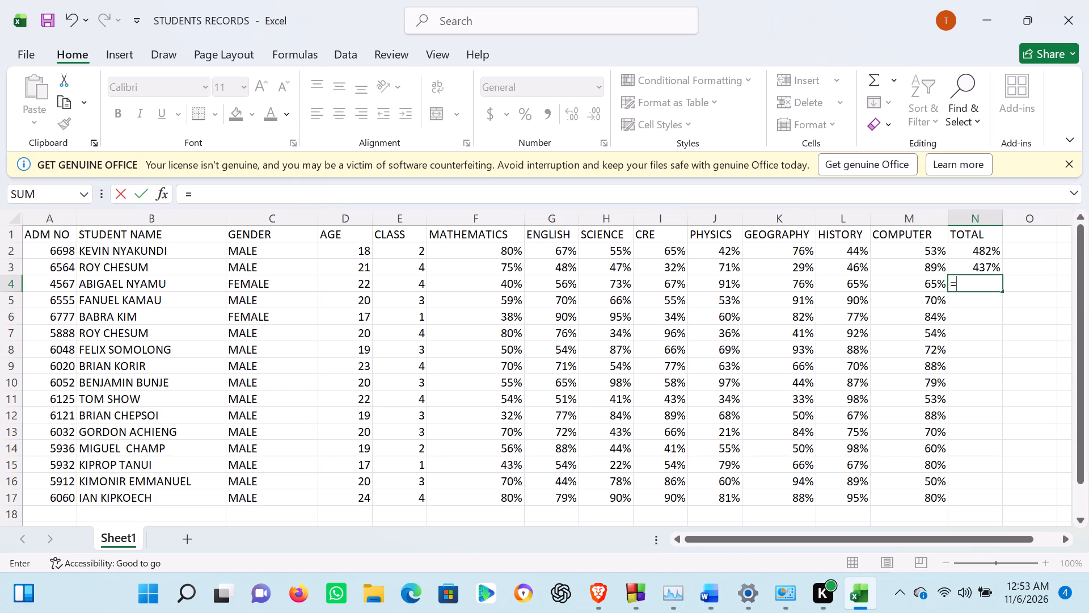
key(s)
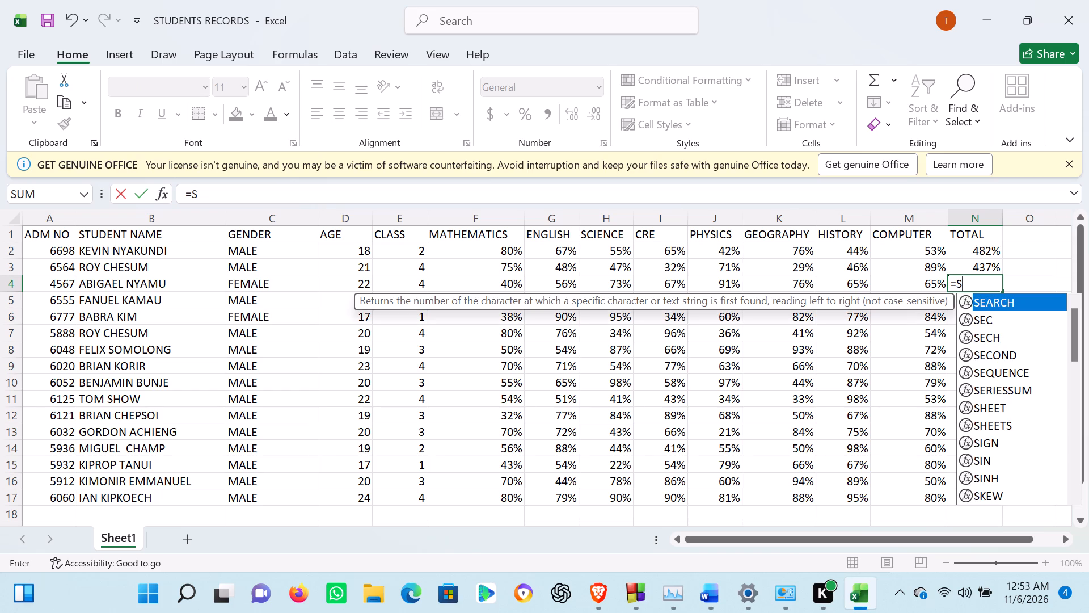
text(UM)
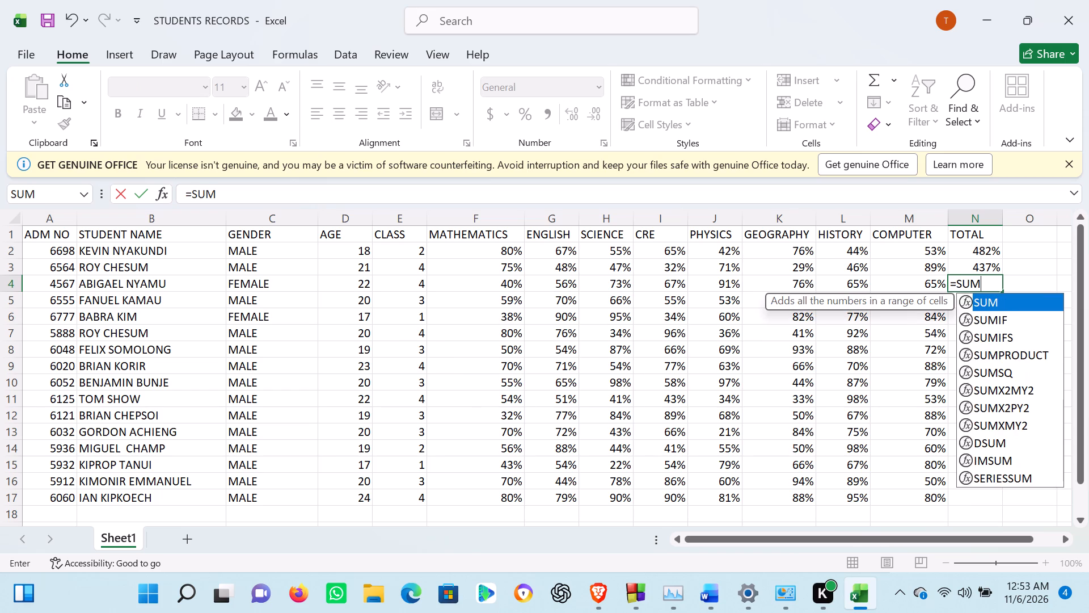
key(shift+parenleft)
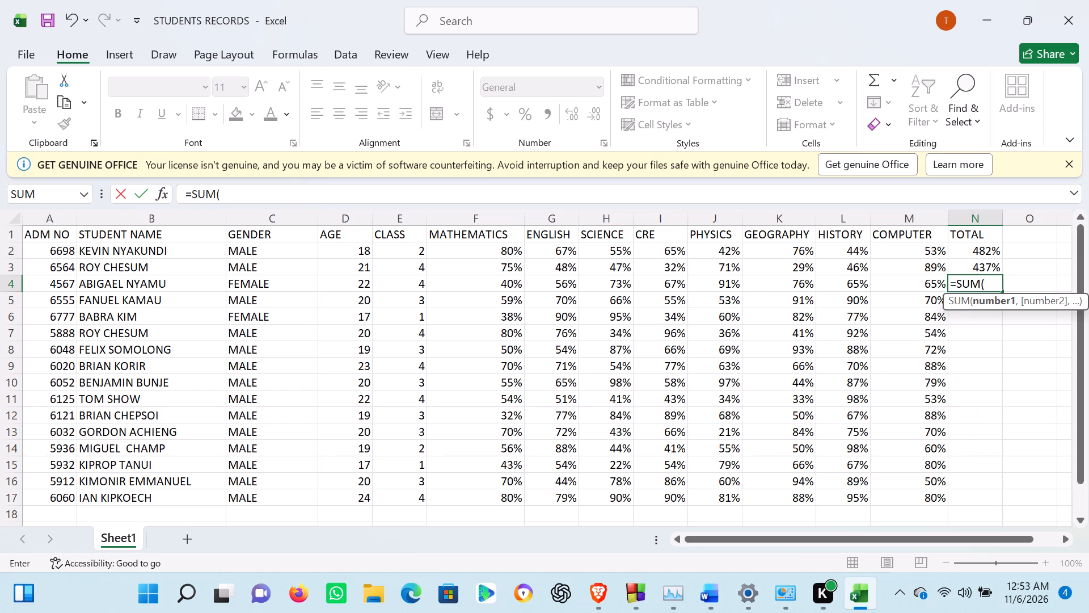
key(f)
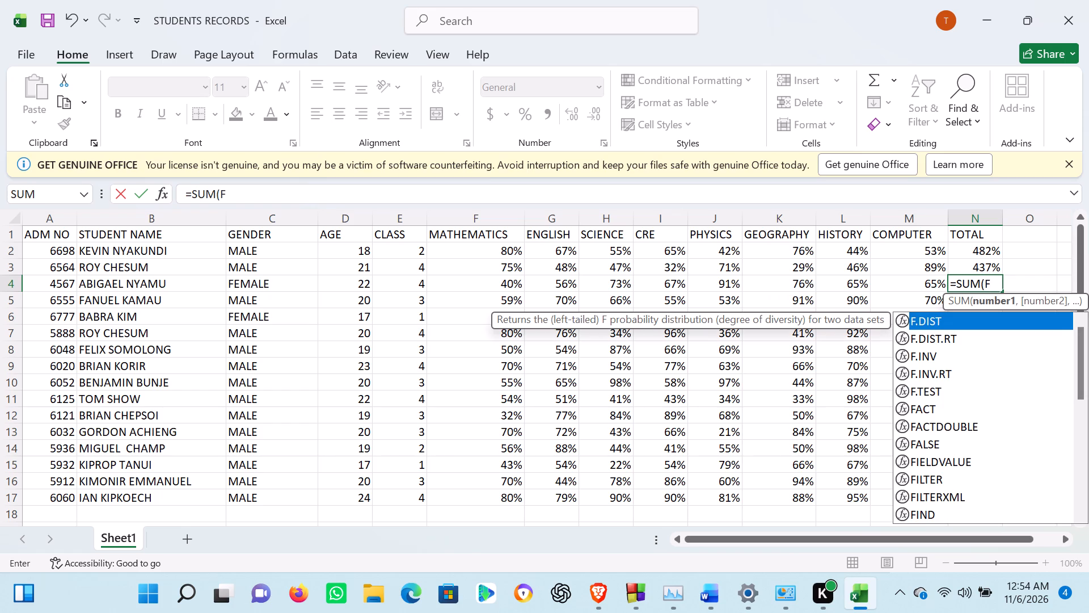
key(4)
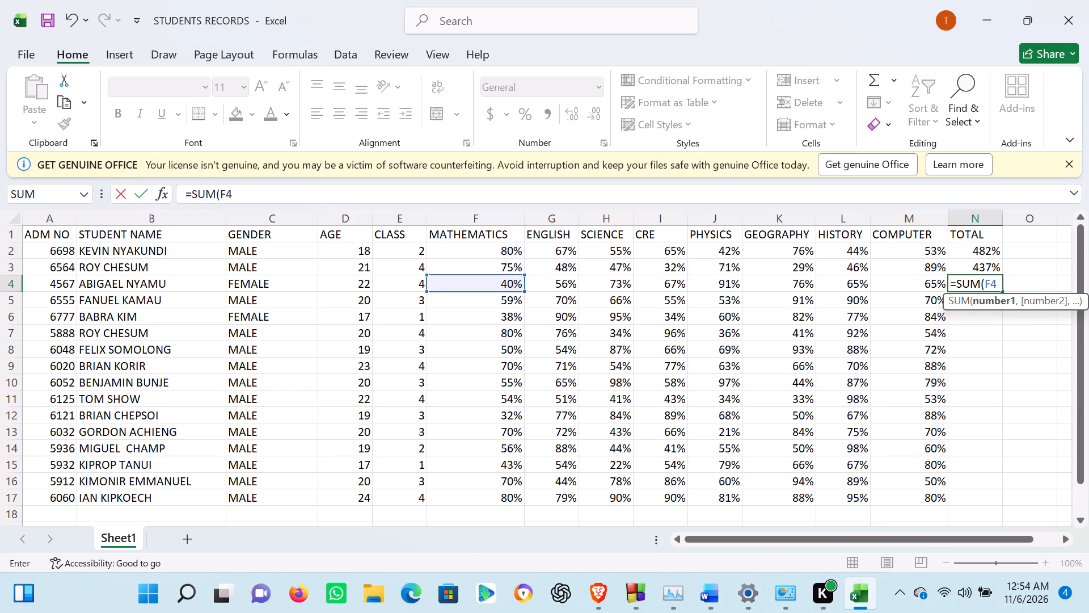
key(comma)
key(h)
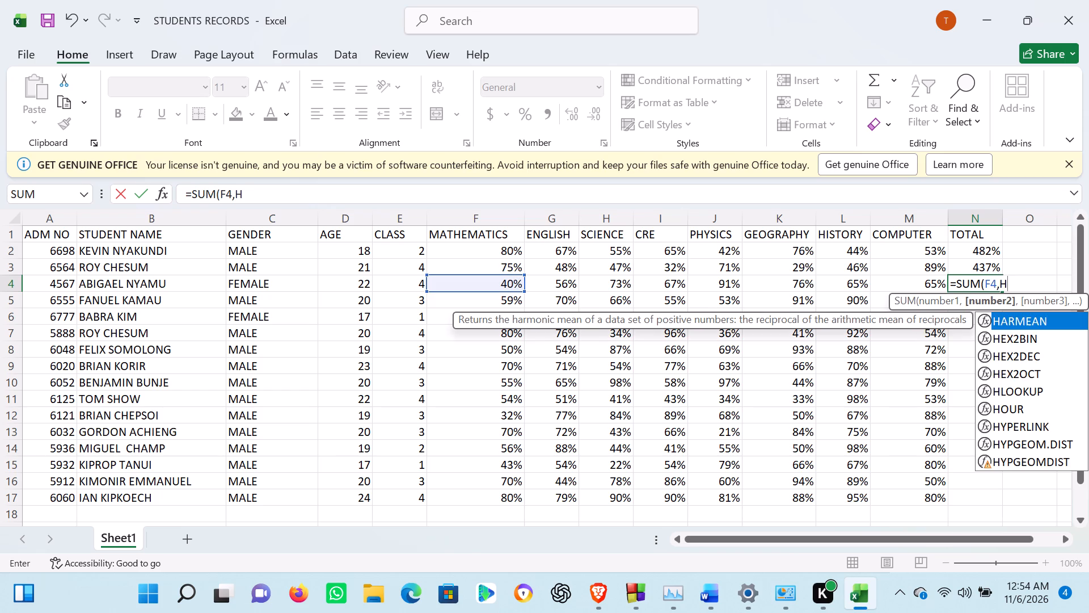
key(4)
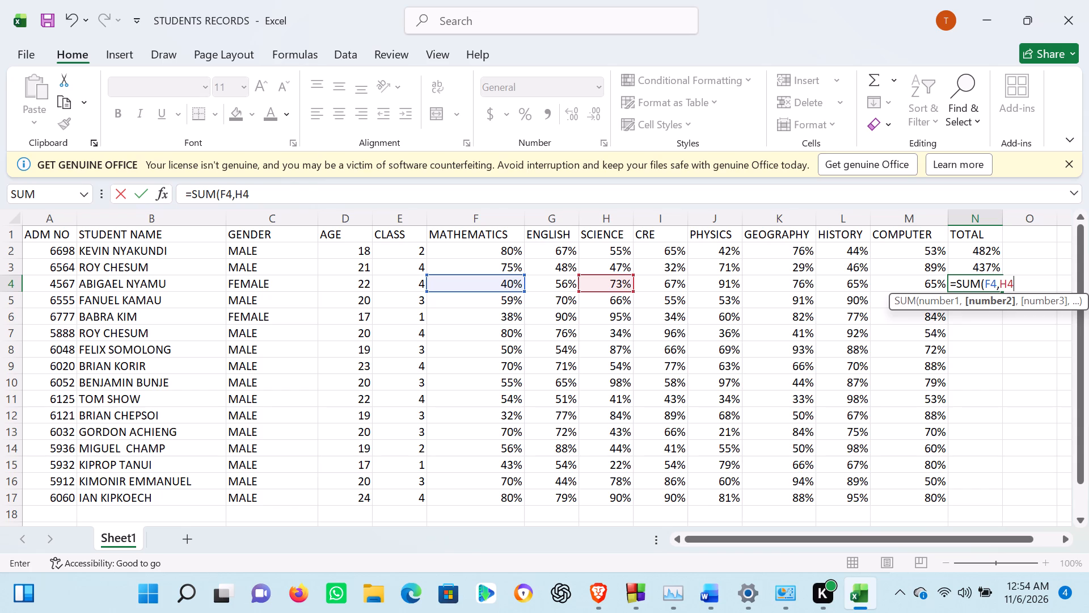
key(comma)
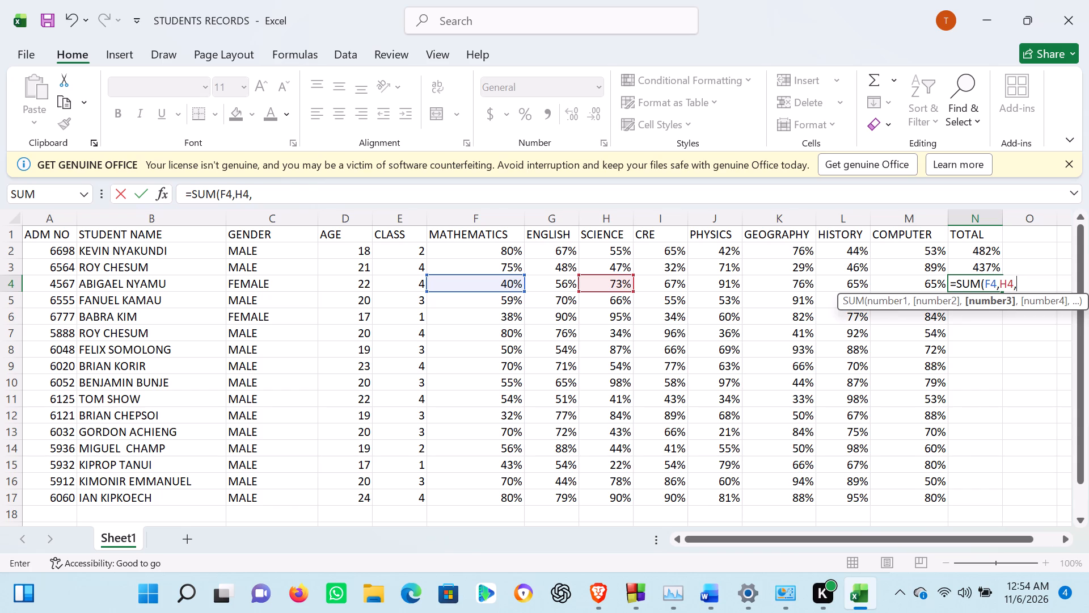
text(G4)
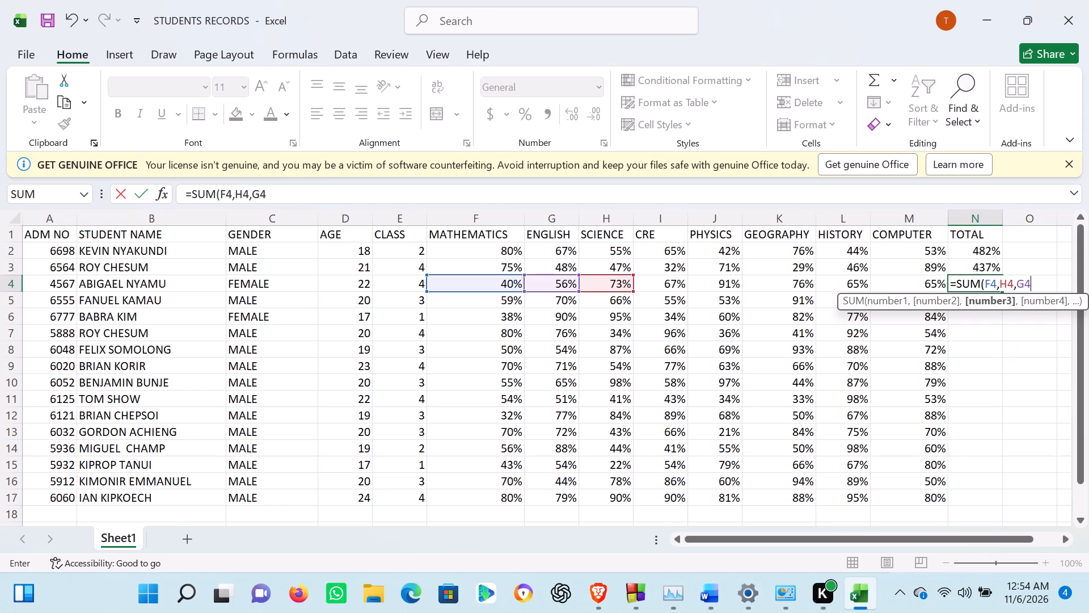
key(comma)
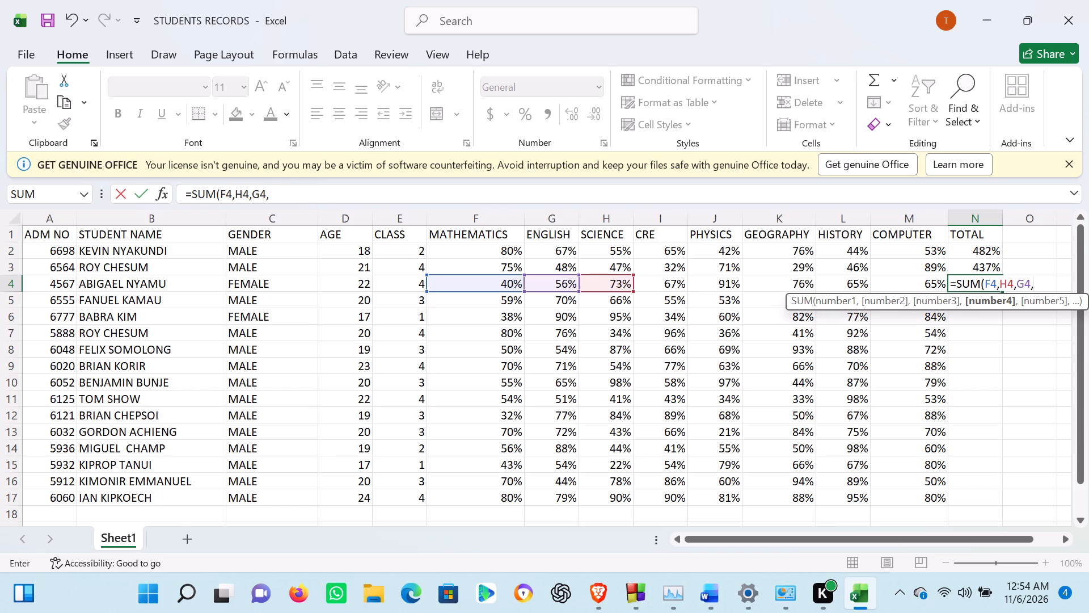
key(i)
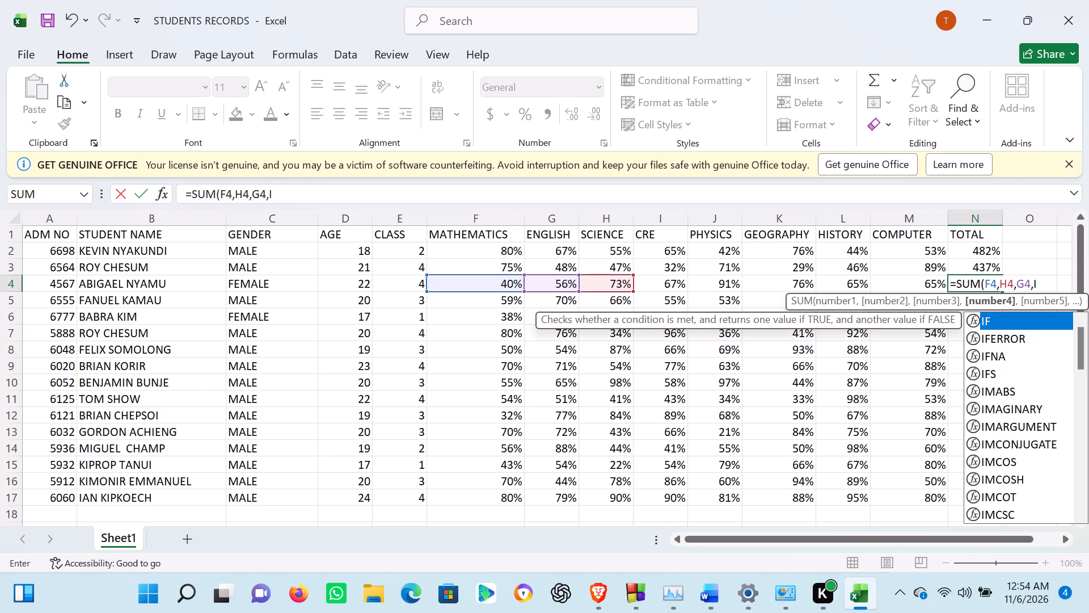
key(4)
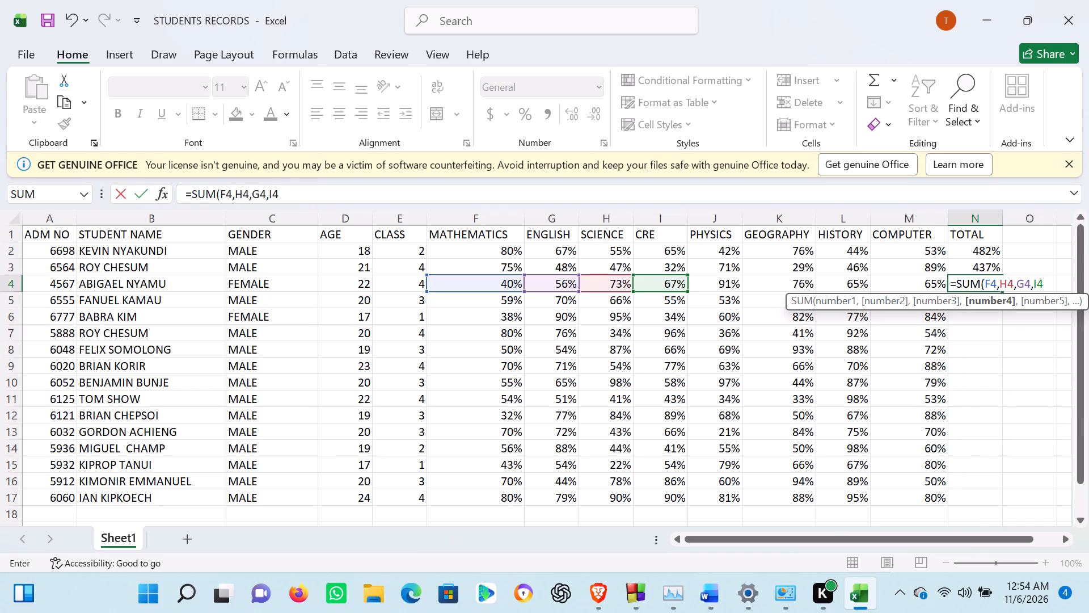
key(comma)
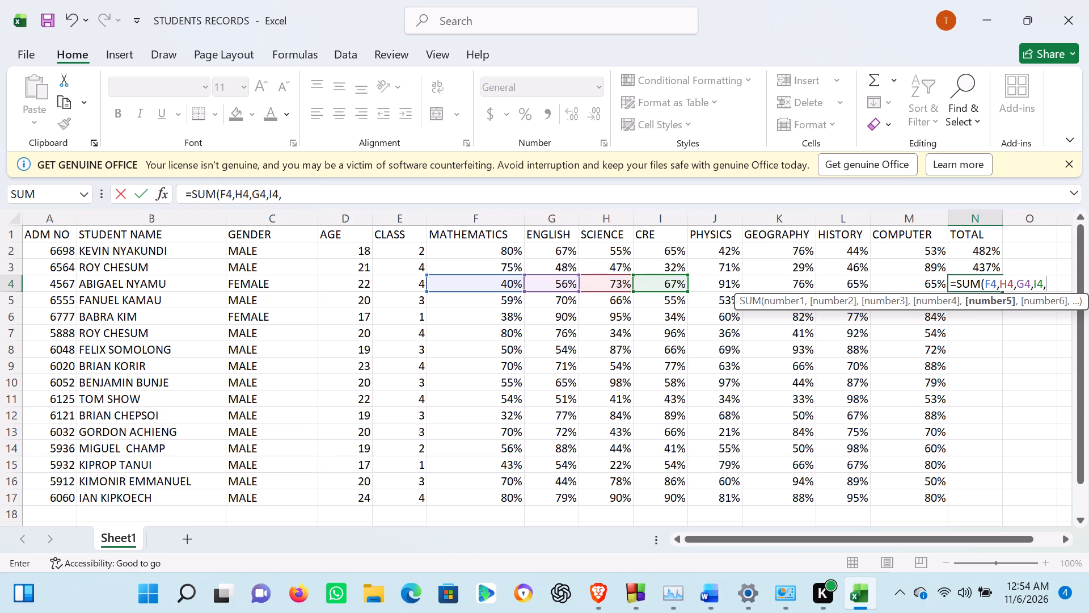
key(j)
key(4)
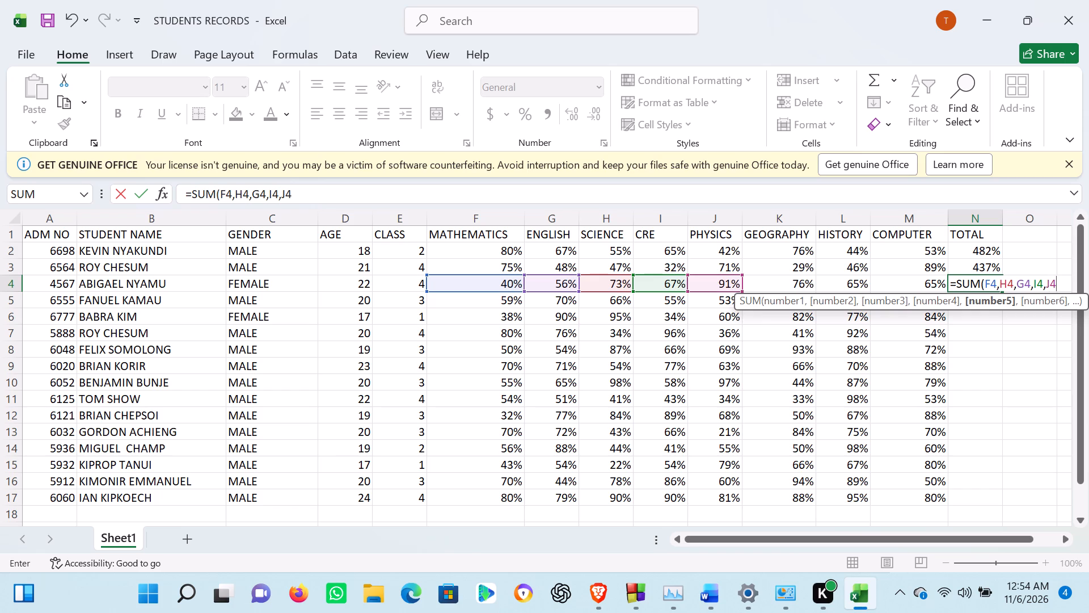
key(comma)
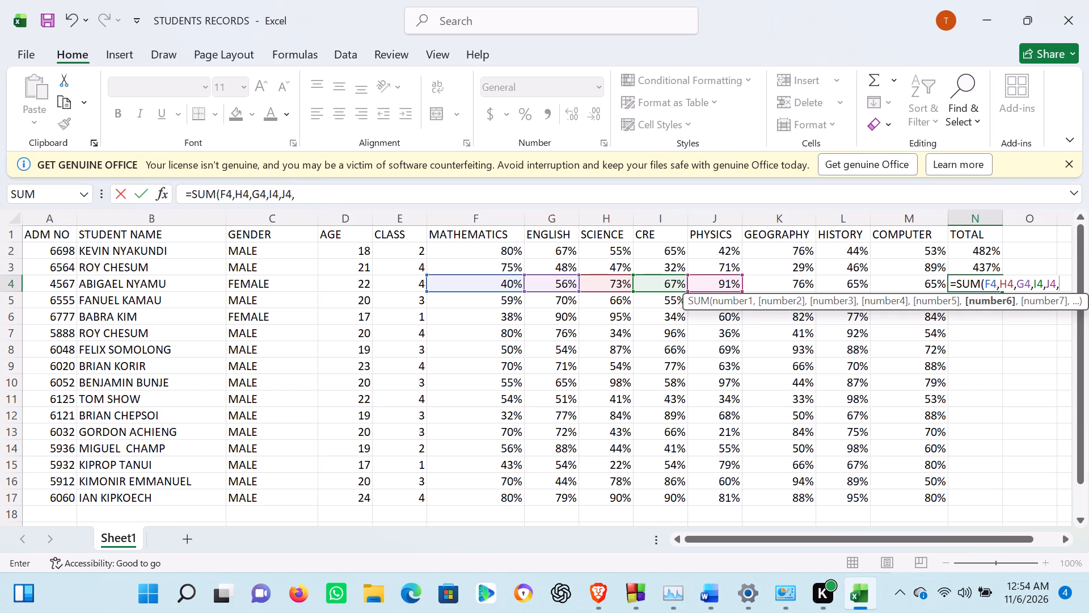
key(h)
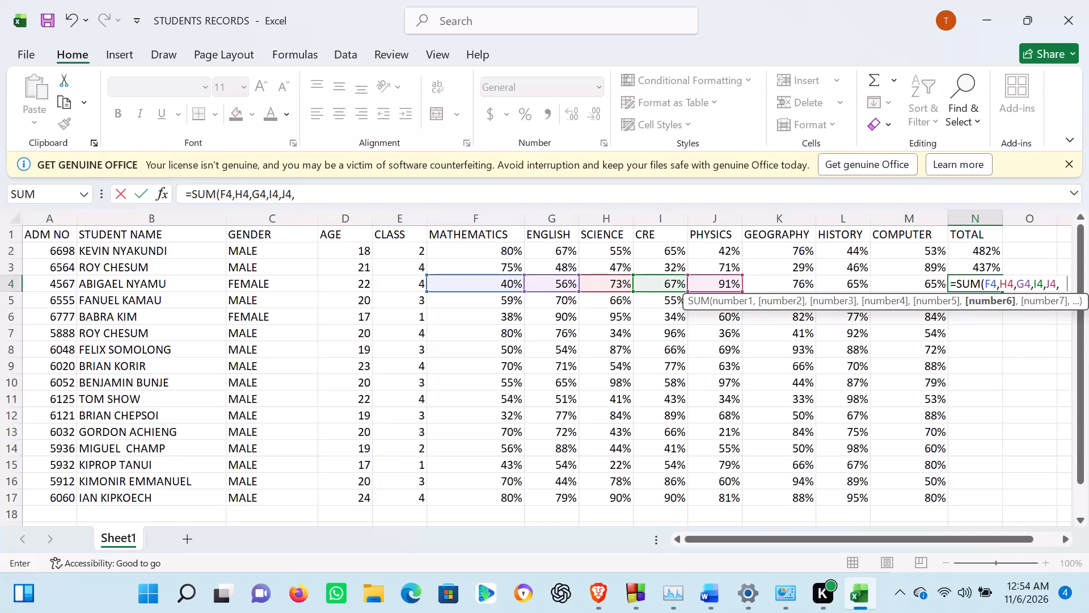
key(BackSpace)
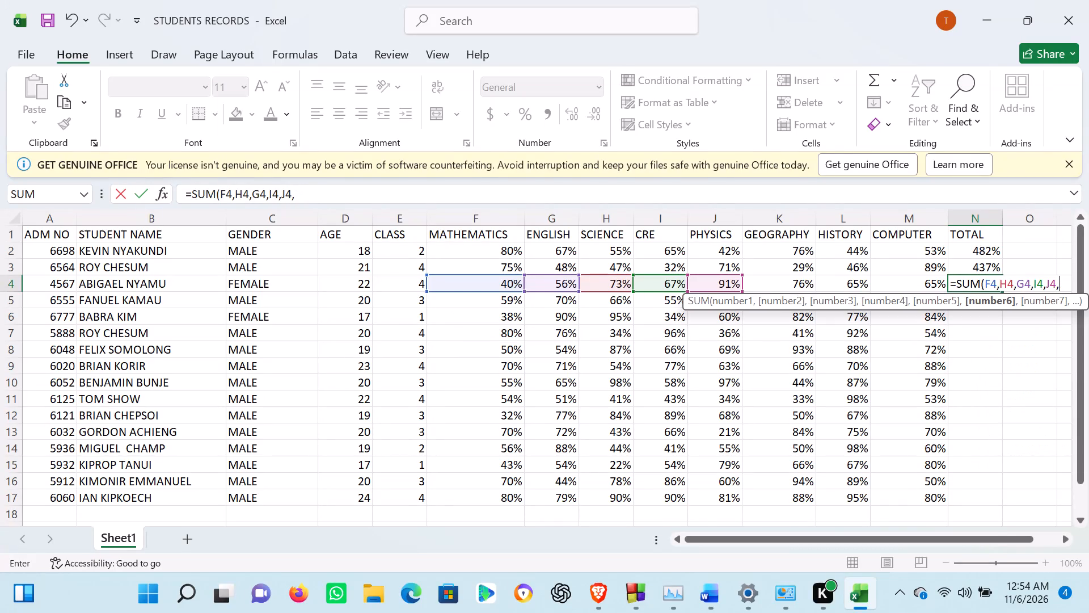
key(k)
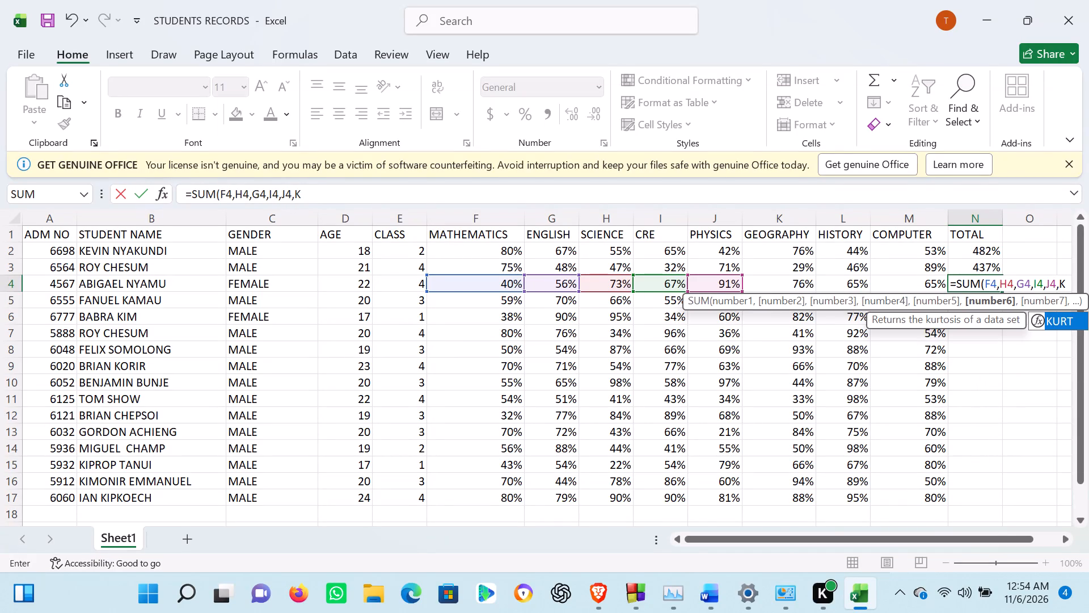
key(4)
key(comma)
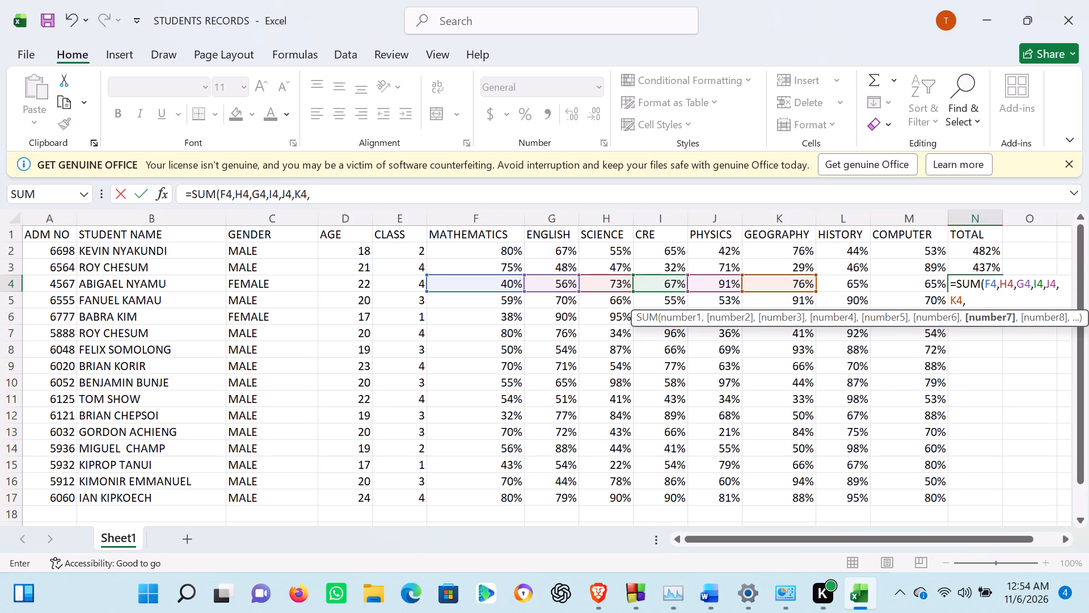
key(l)
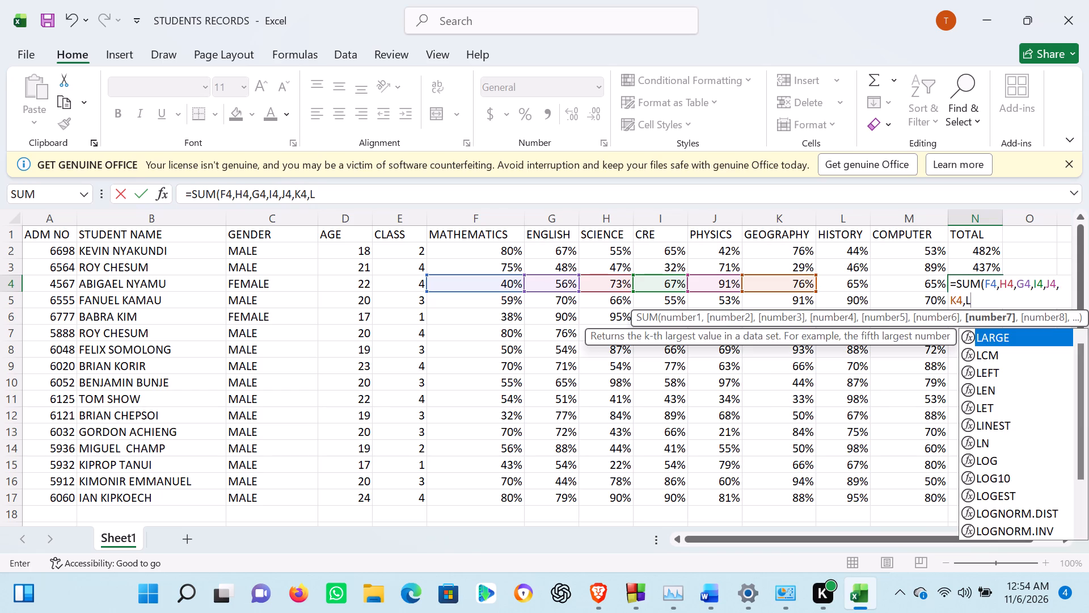
key(4)
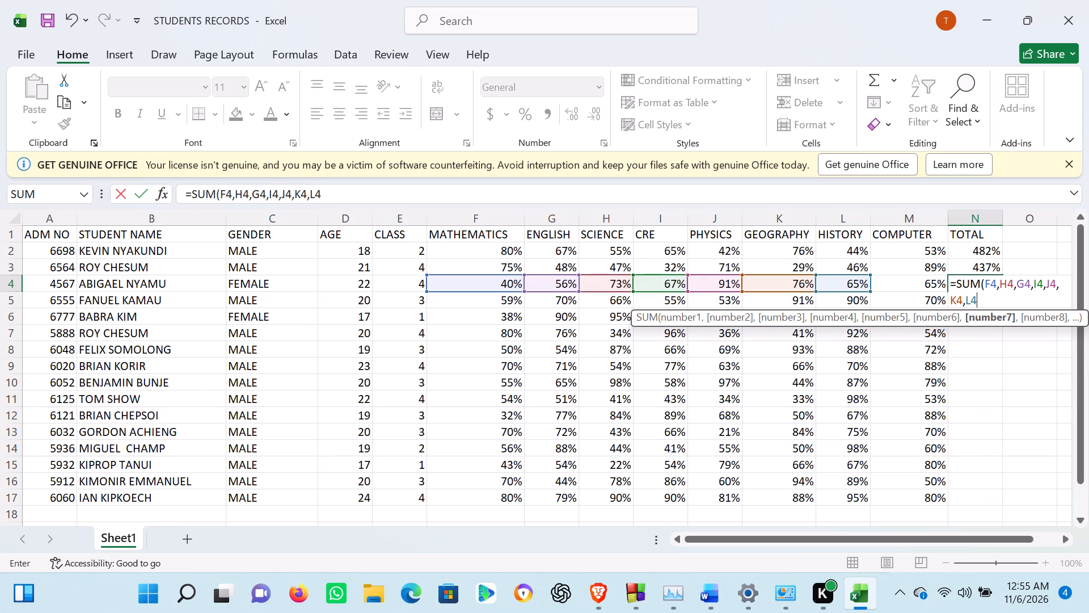
key(m)
key(BackSpace)
key(comma)
key(m)
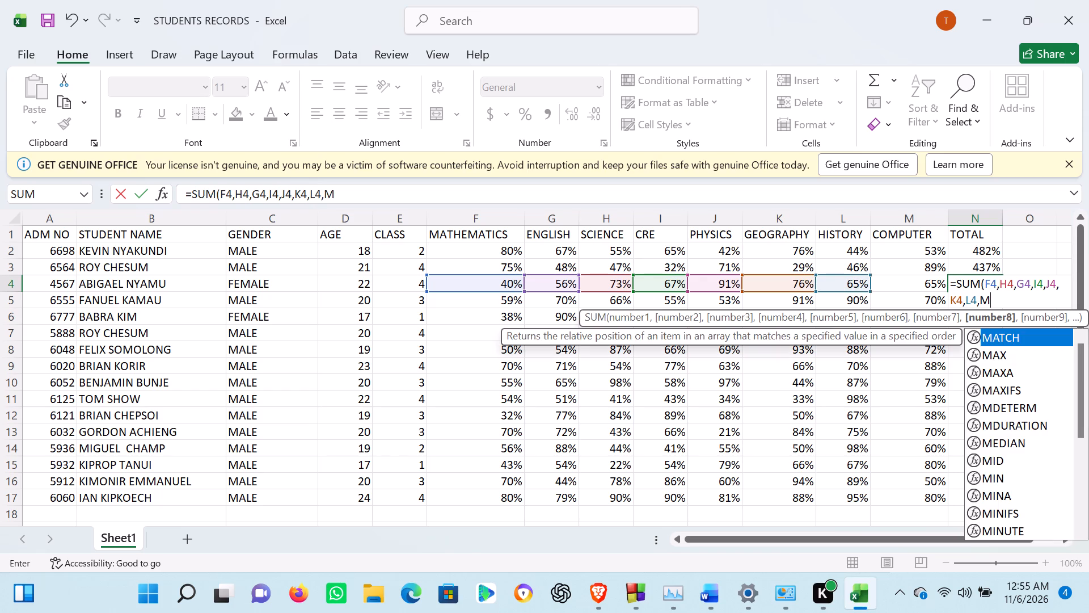
key(4)
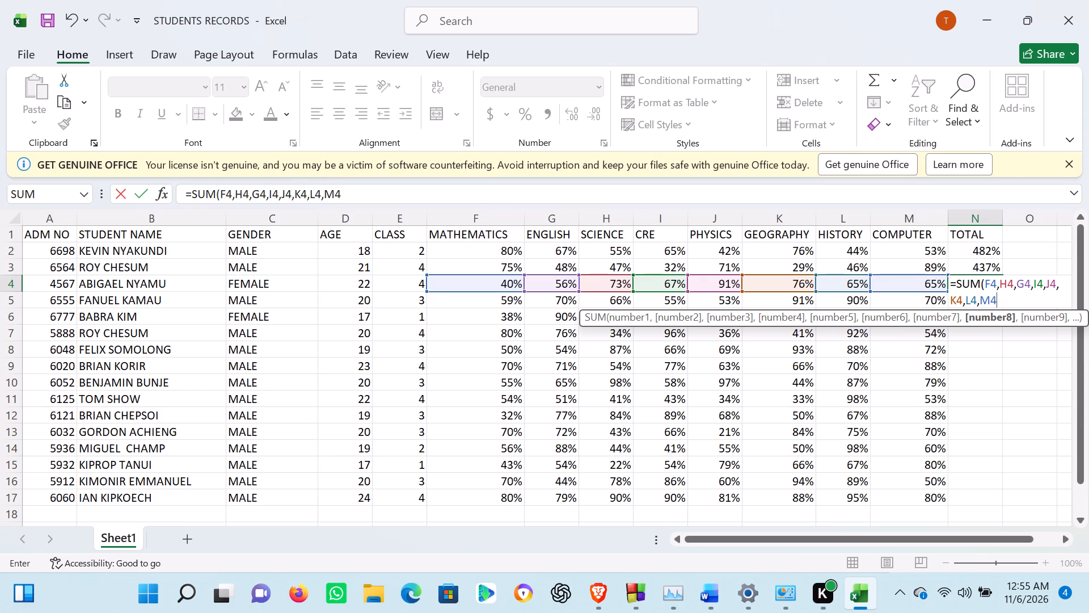
key(shift+parenright)
key(Return)
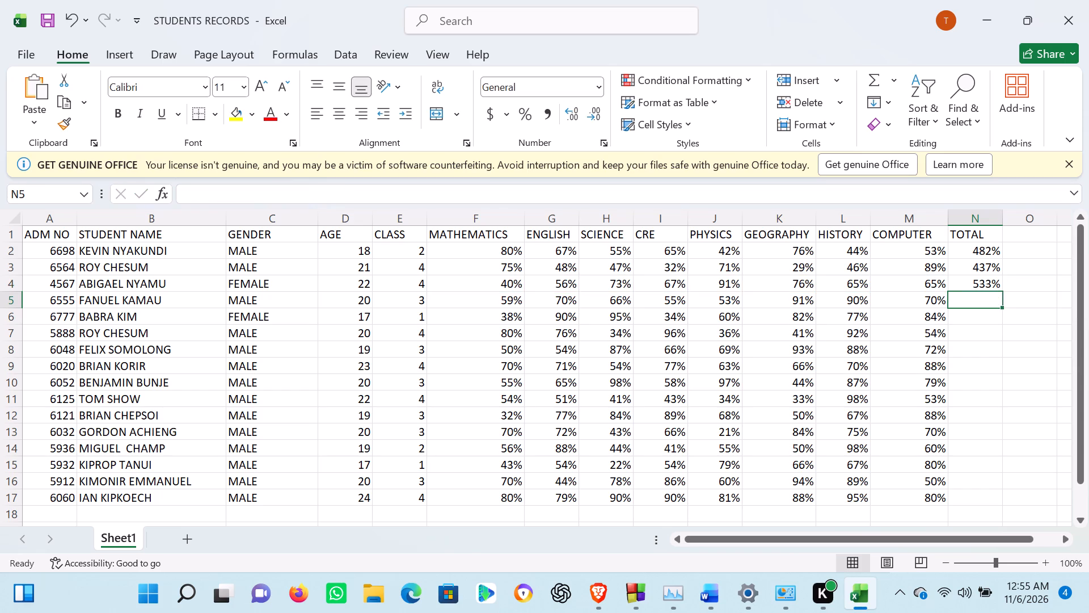
In cell N5, enter the formula =SUM(F5,G5,H5,I5,J5,K5,L5,M5) to total the fourth student's marks from MATHEMATICS through COMPUTER.
key(equal)
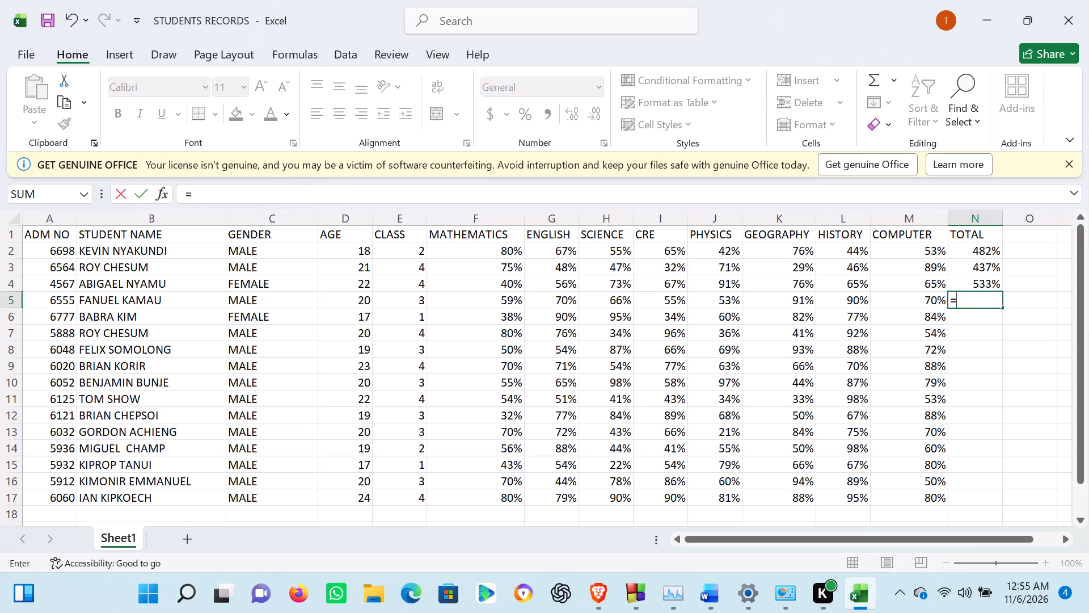
text(SU)
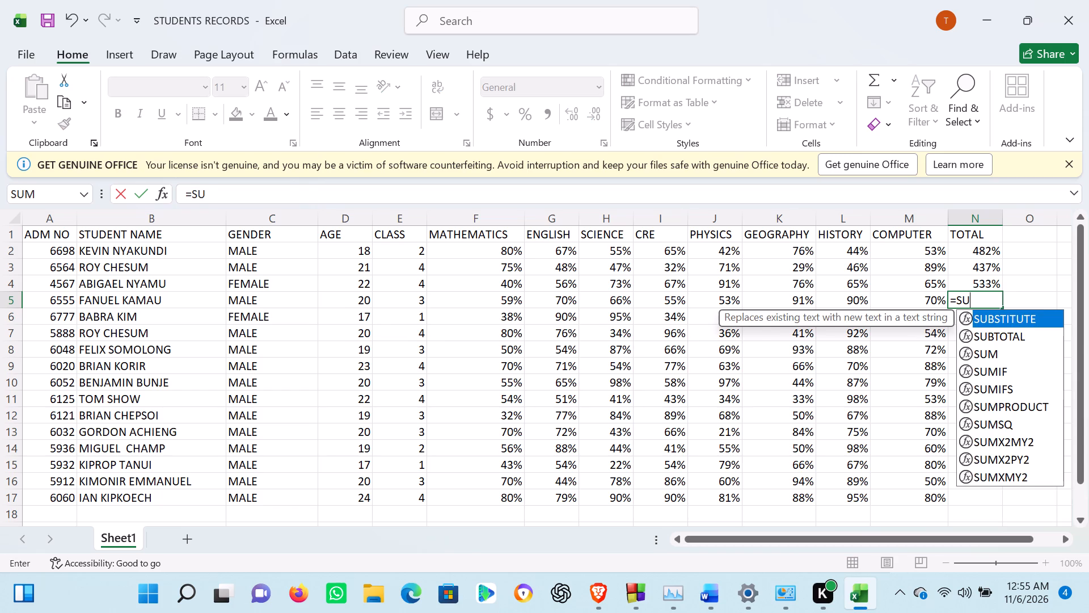
key(m)
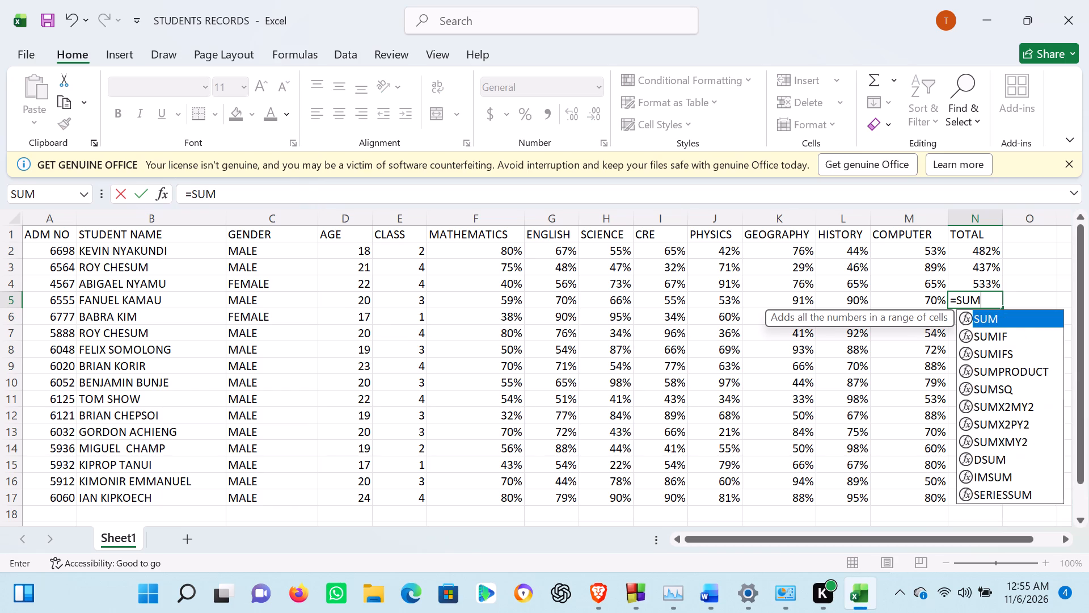
key(shift+parenleft)
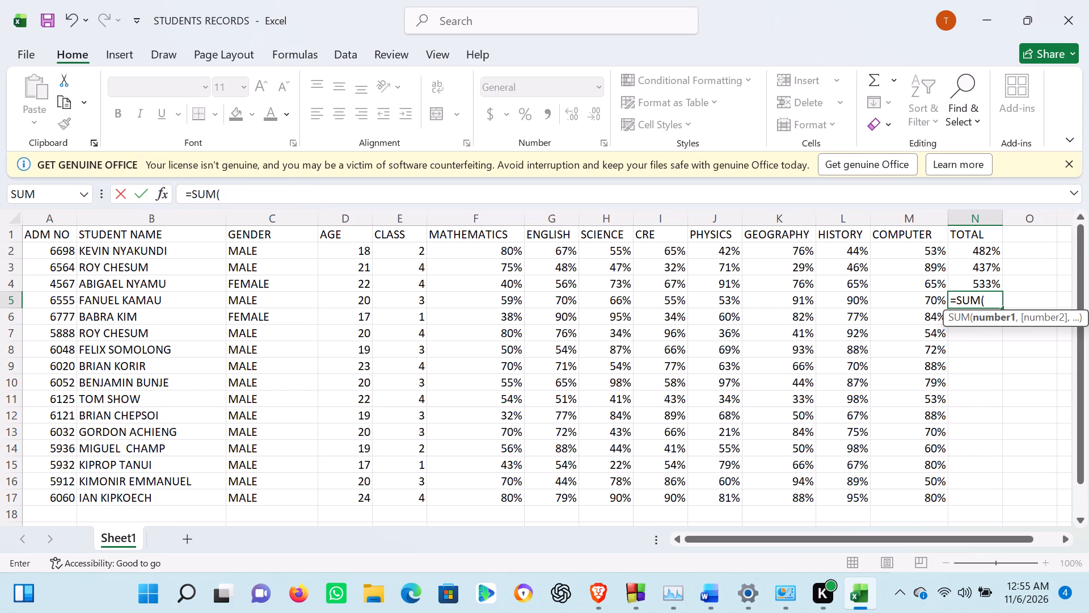
key(f)
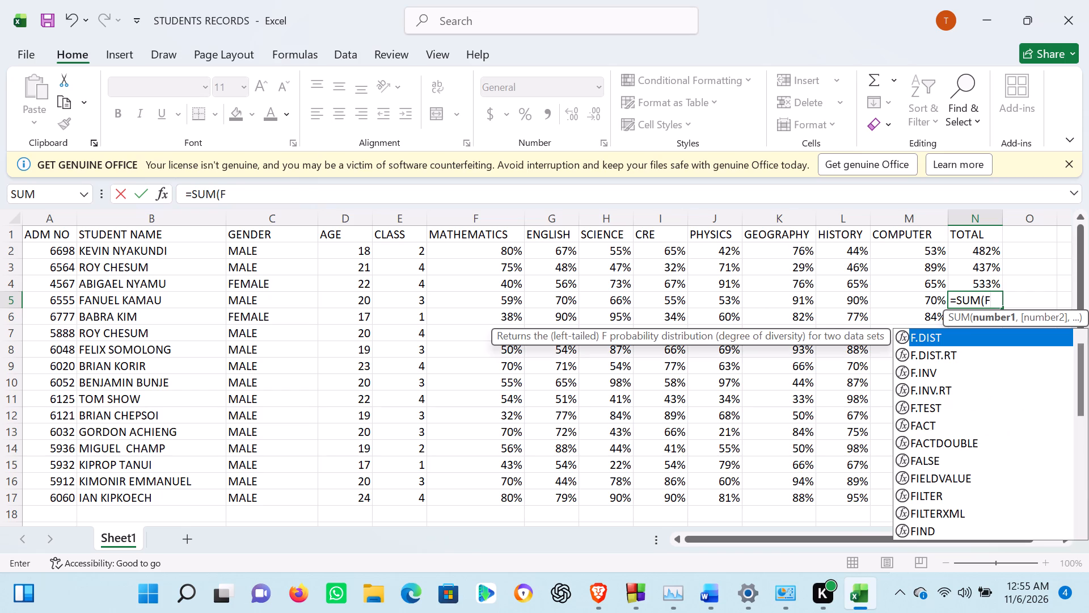
key(5)
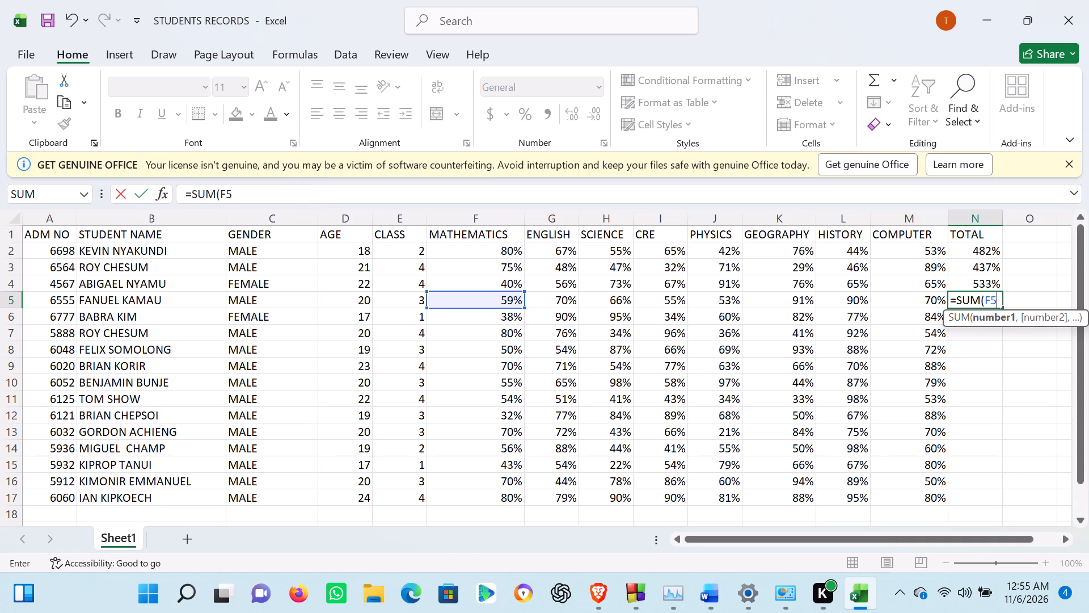
key(comma)
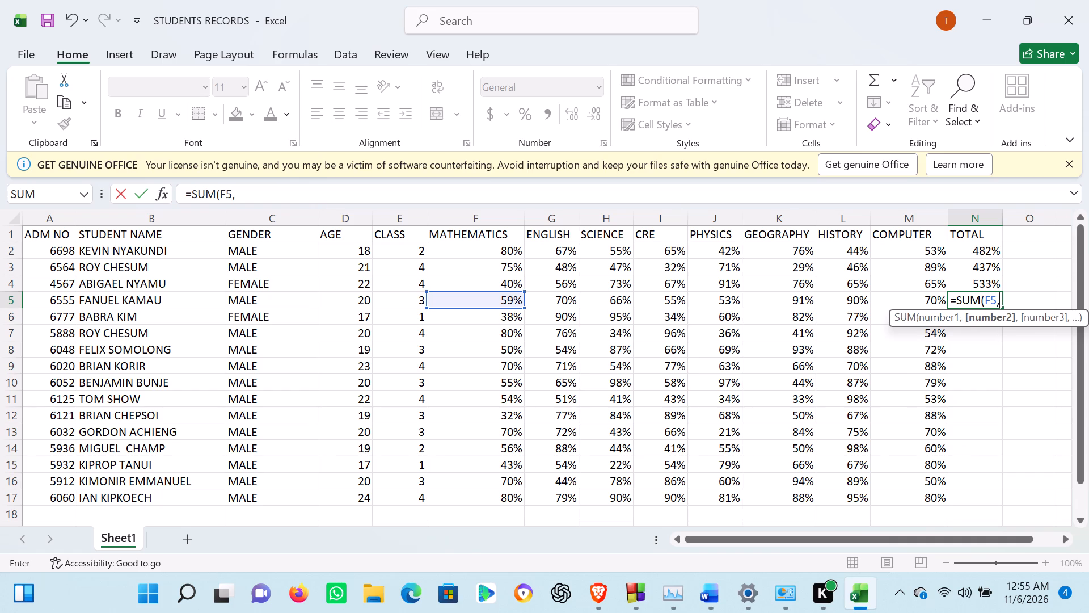
key(g)
key(5)
key(comma)
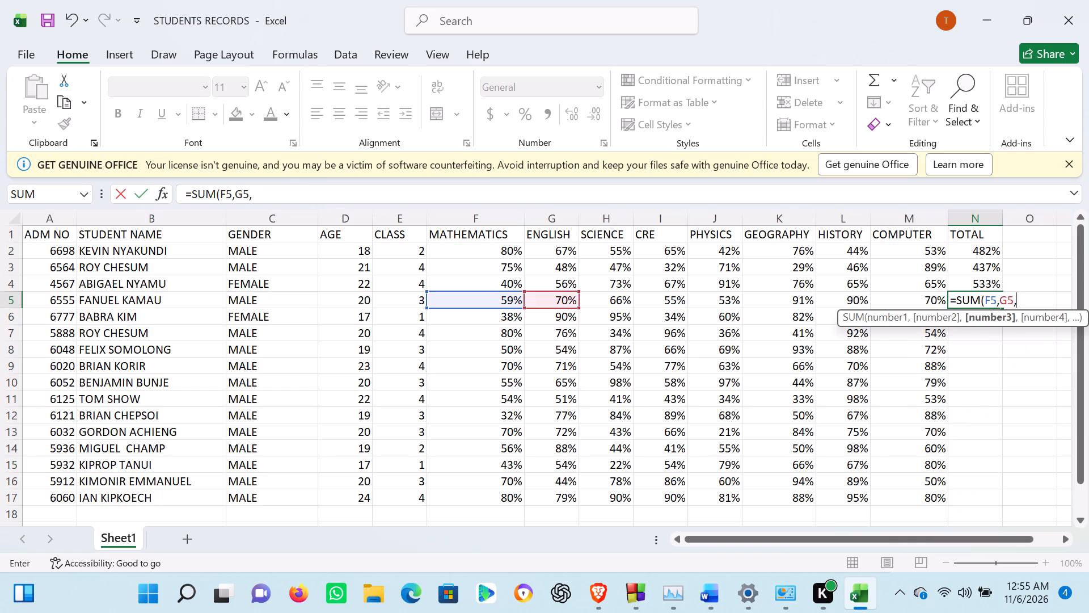
key(h)
key(5)
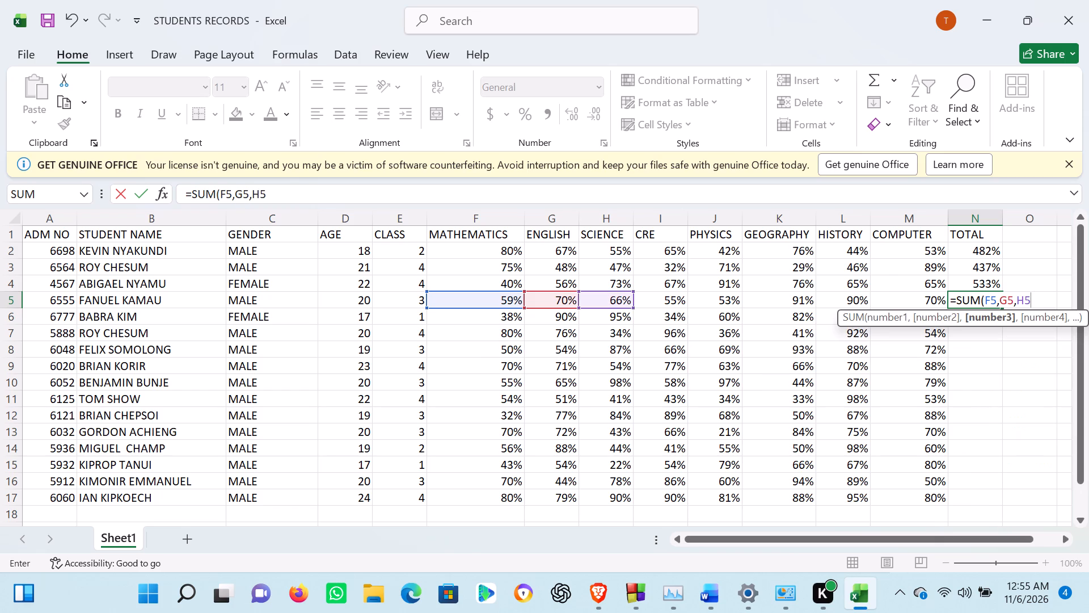
key(comma)
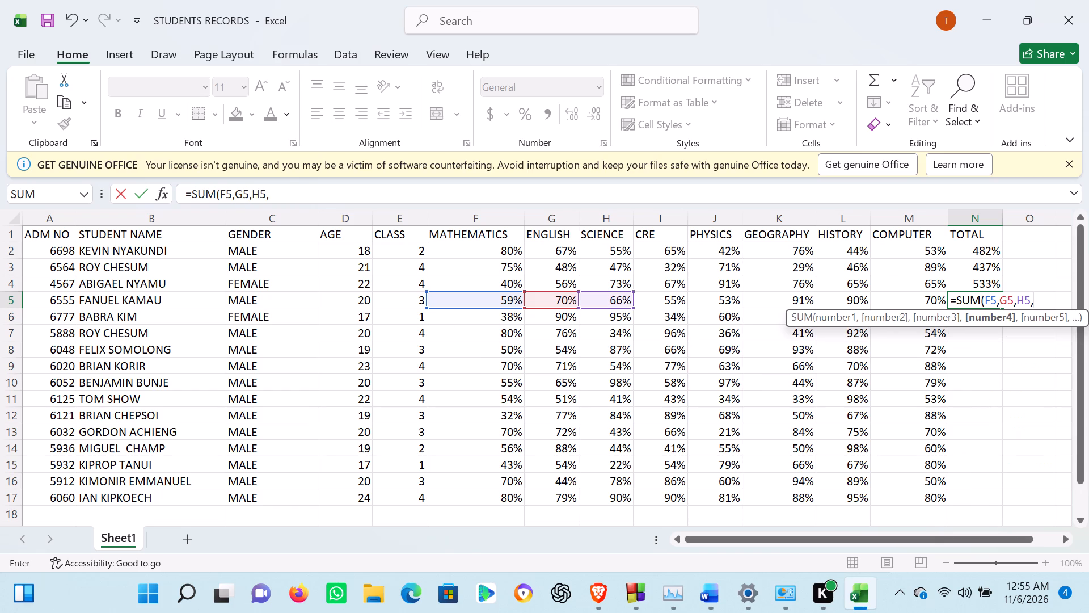
key(i)
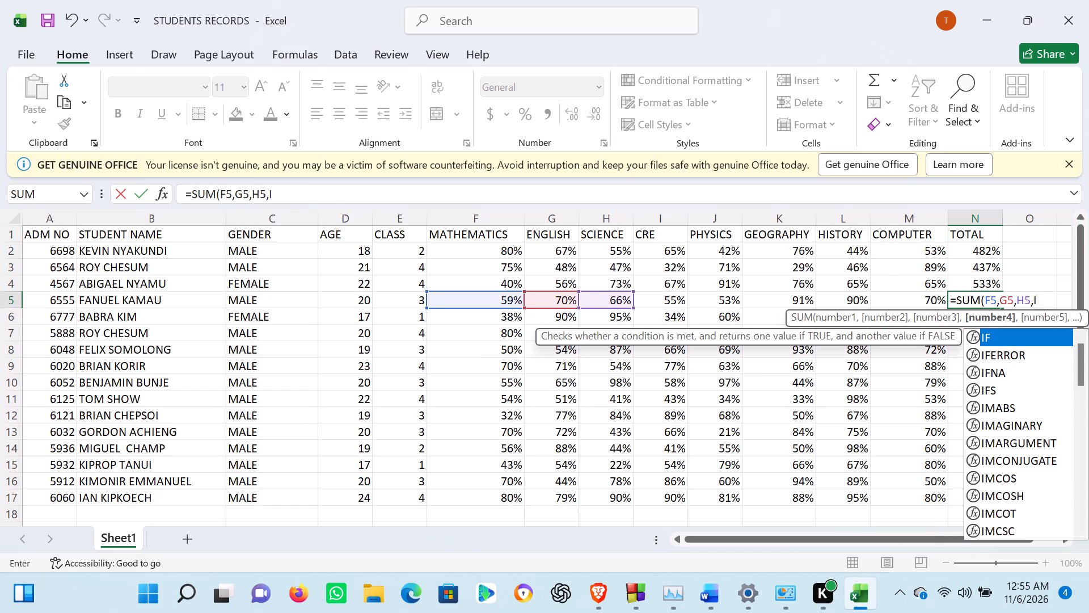
key(5)
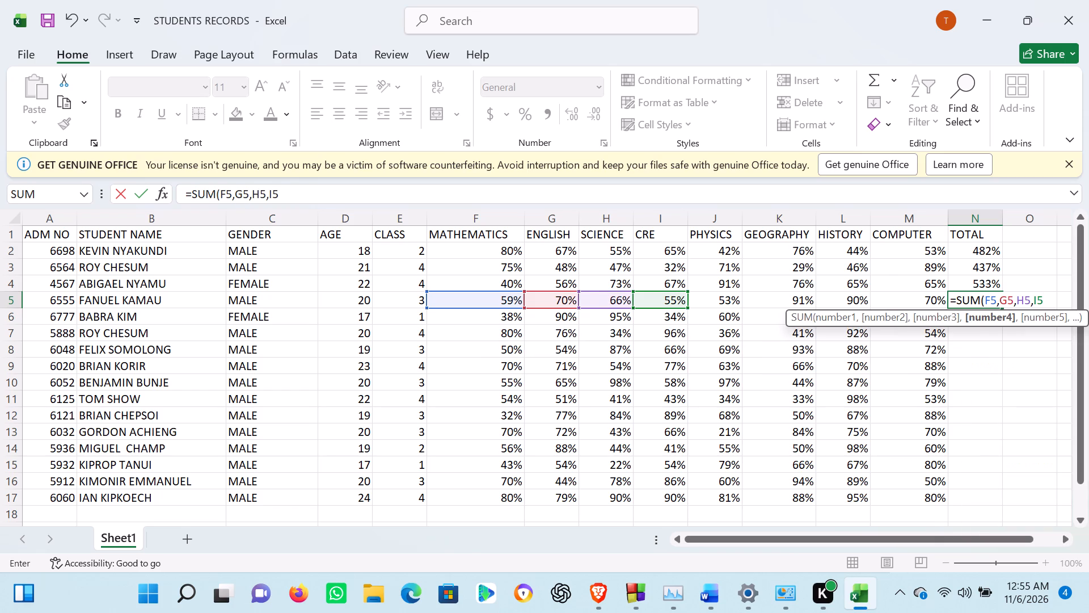
key(comma)
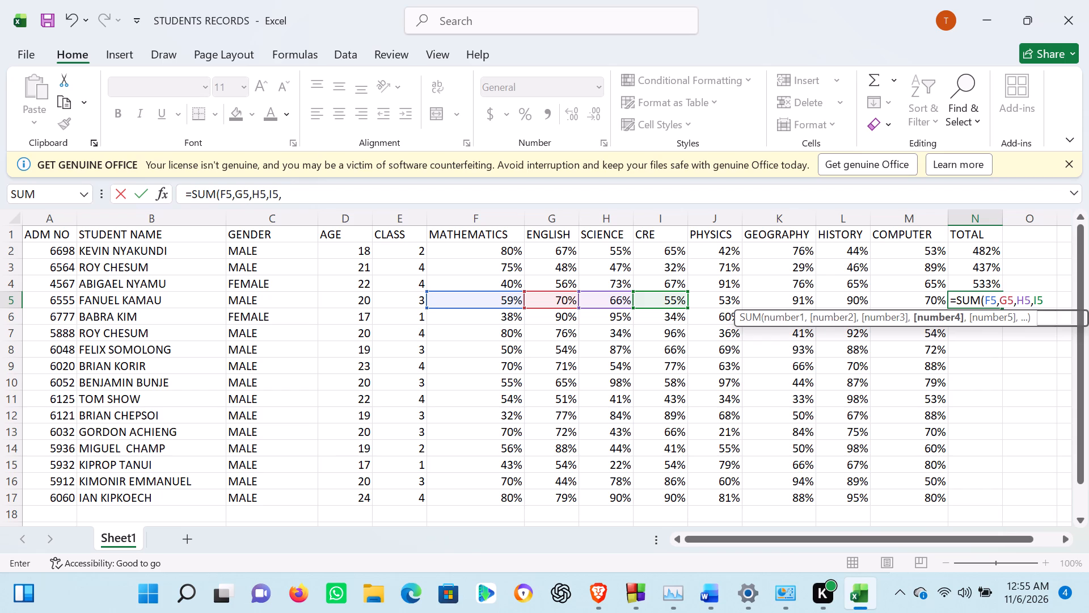
key(j)
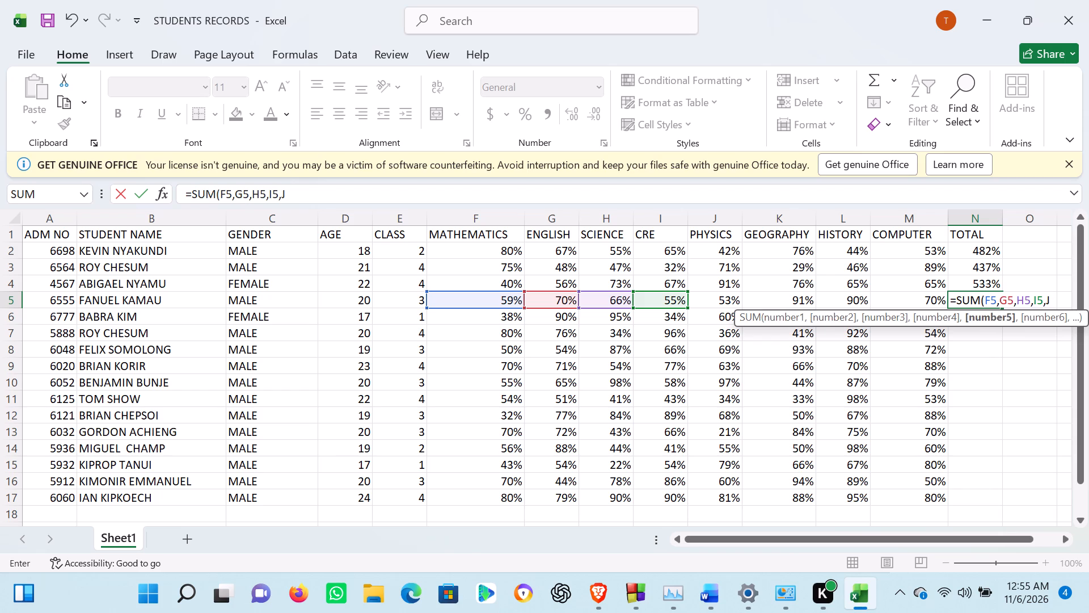
key(5)
key(comma)
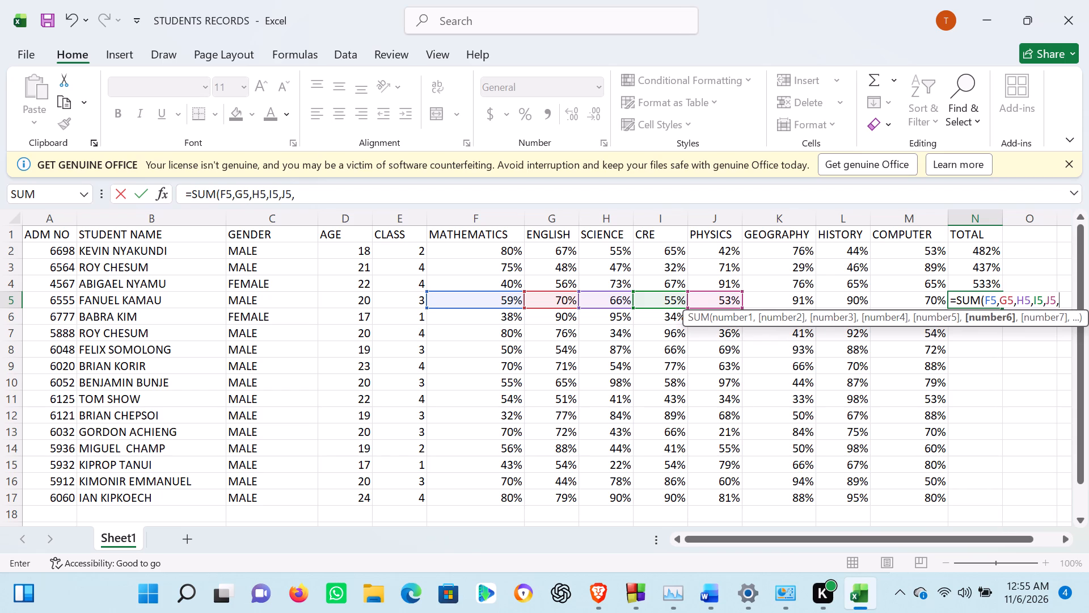
key(k)
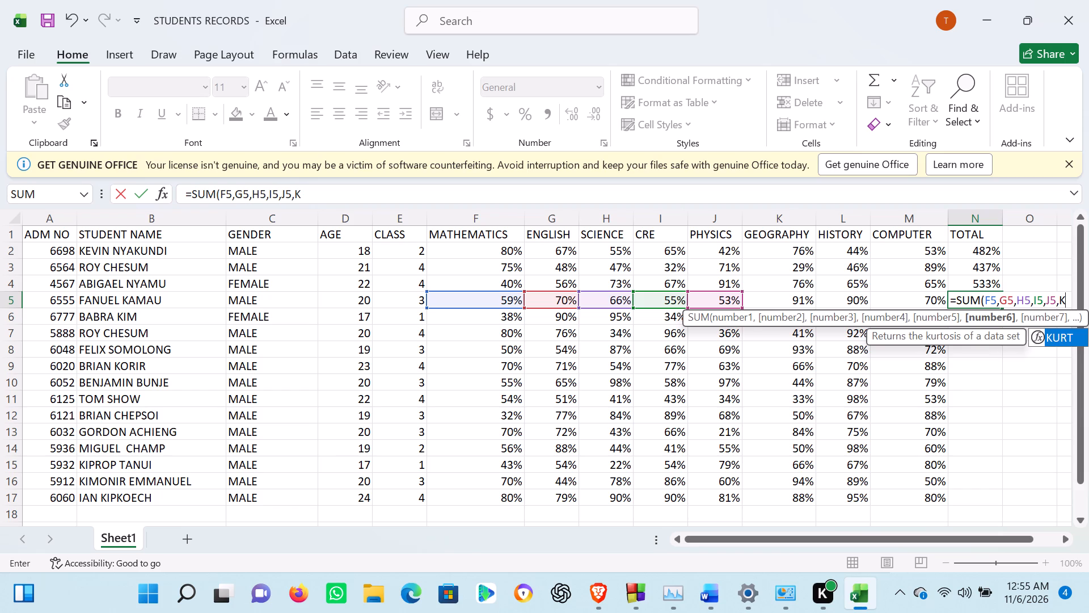
key(5)
key(comma)
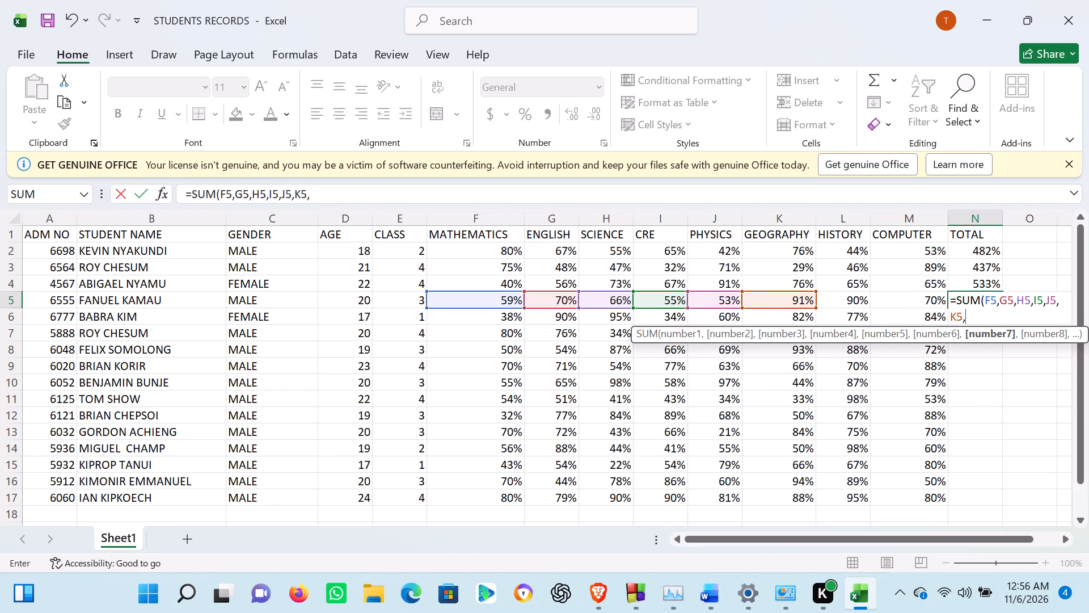
key(l)
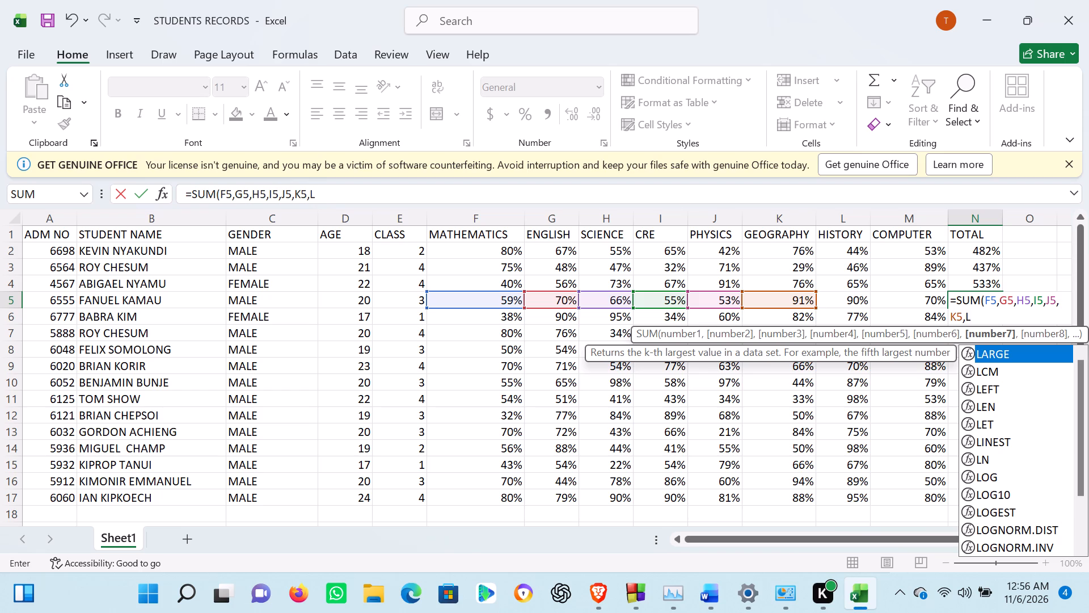
key(5)
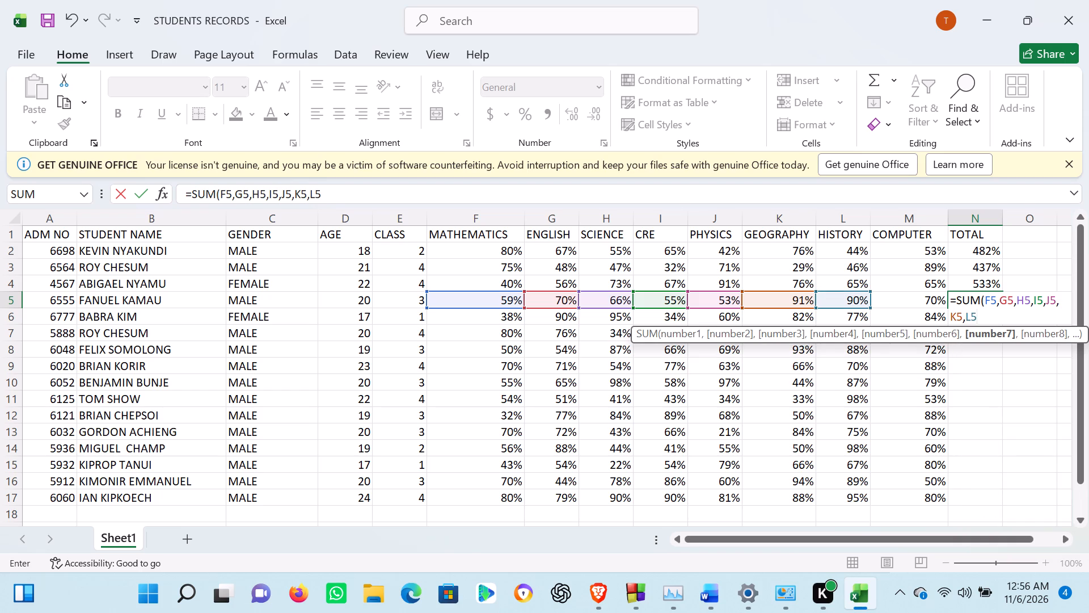
key(m)
key(BackSpace)
key(comma)
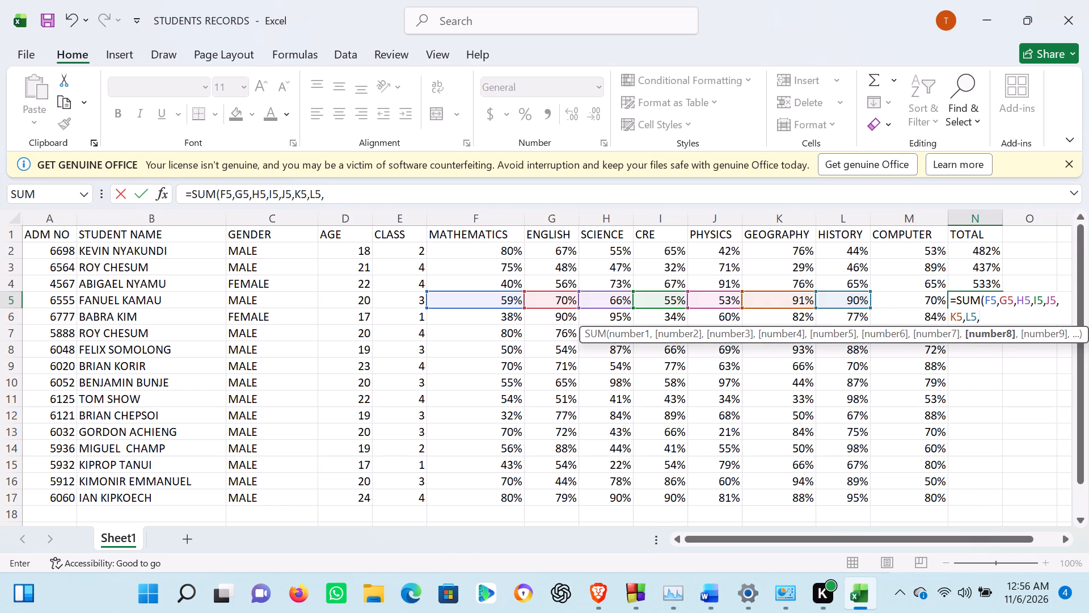
text(M5)
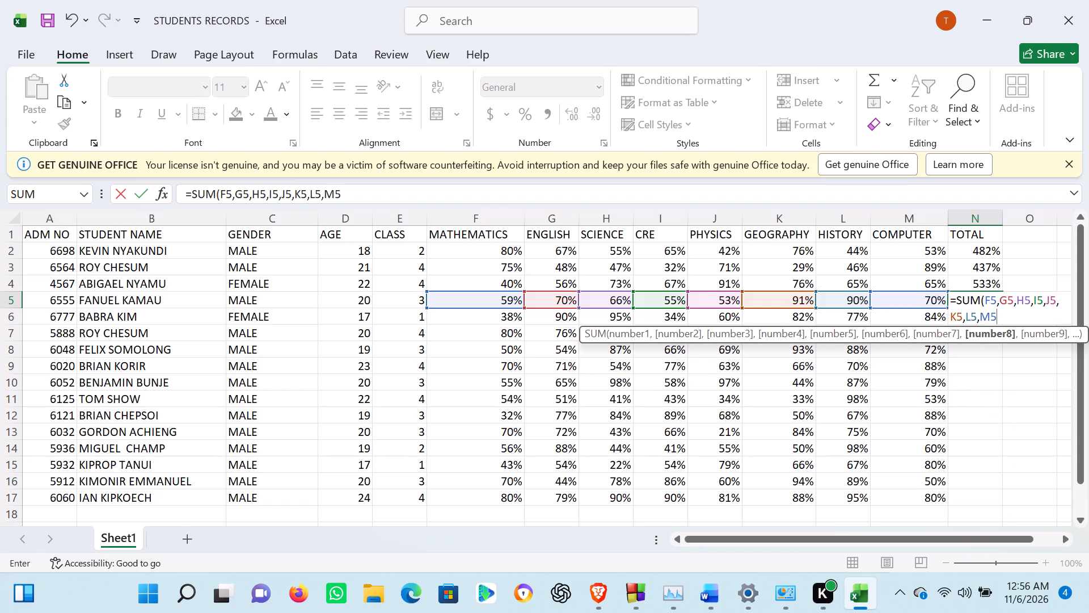
key(shift+parenright)
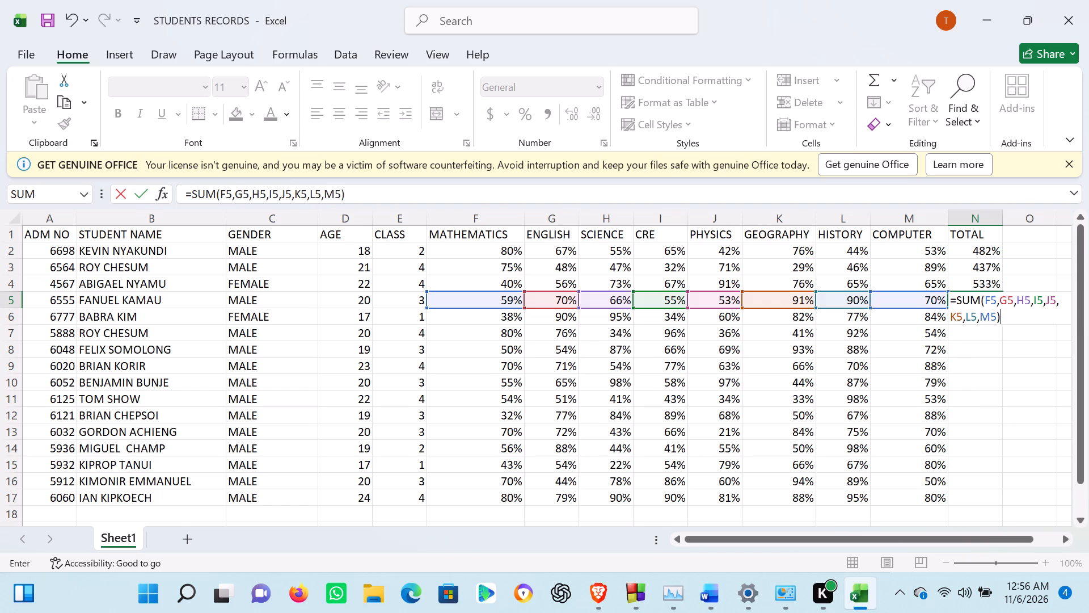
key(Return)
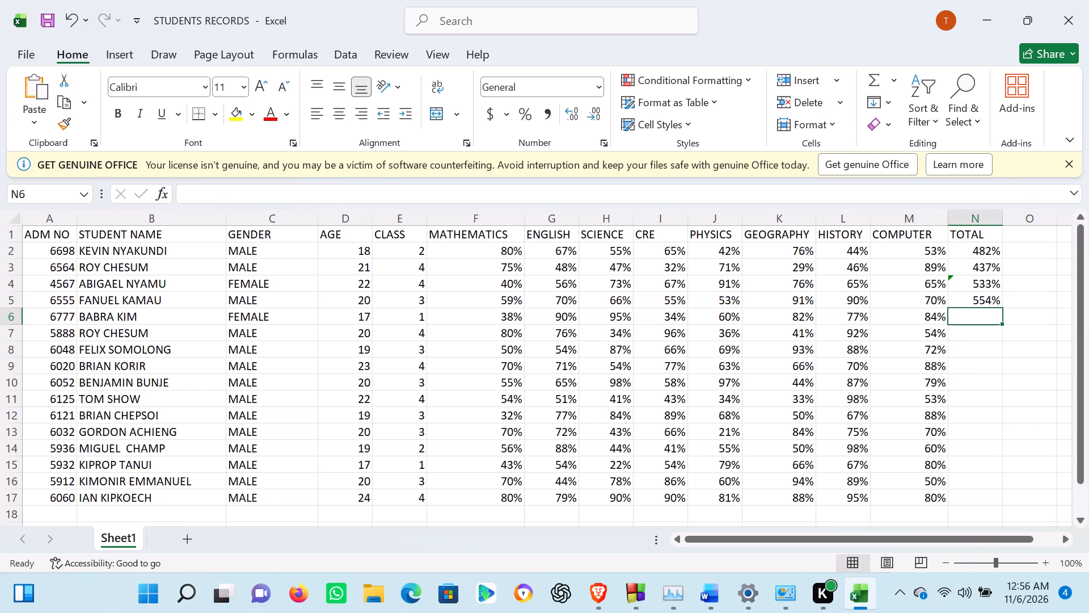
In cell N6, enter the formula =SUM(F6,G6,H6,I6,J6,K6,L6,M6) to total the fifth student's marks from MATHEMATICS through COMPUTER.
key(equal)
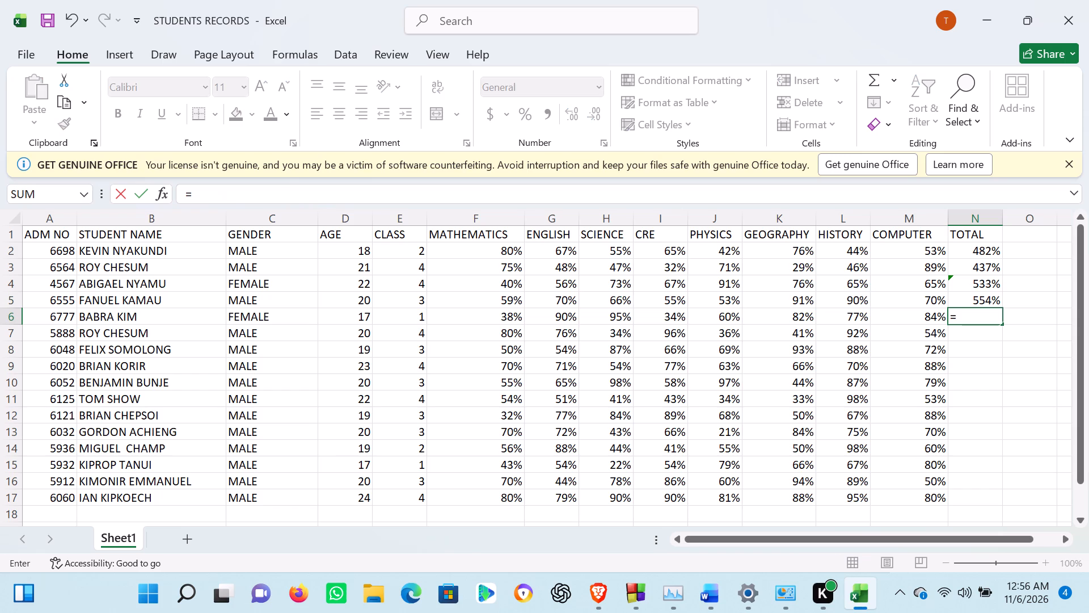
text(SUM)
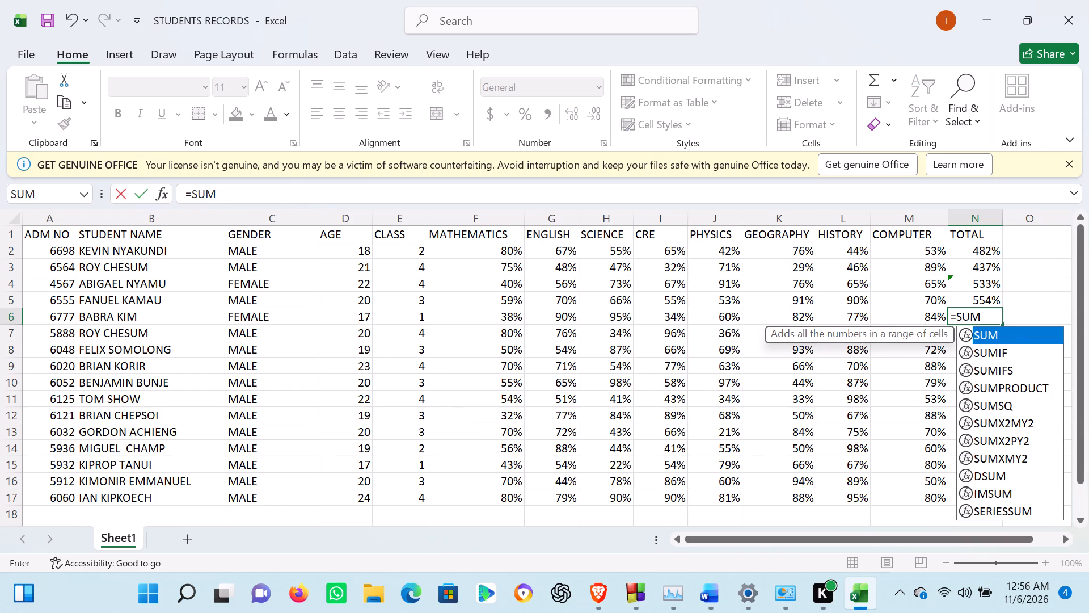
key(shift+parenleft)
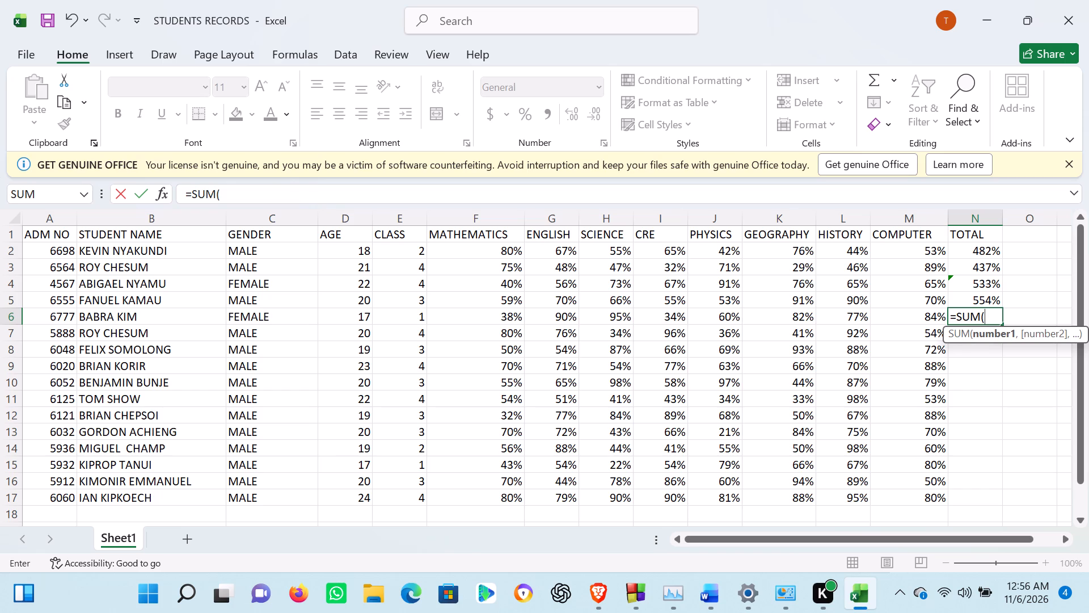
key(f)
key(6)
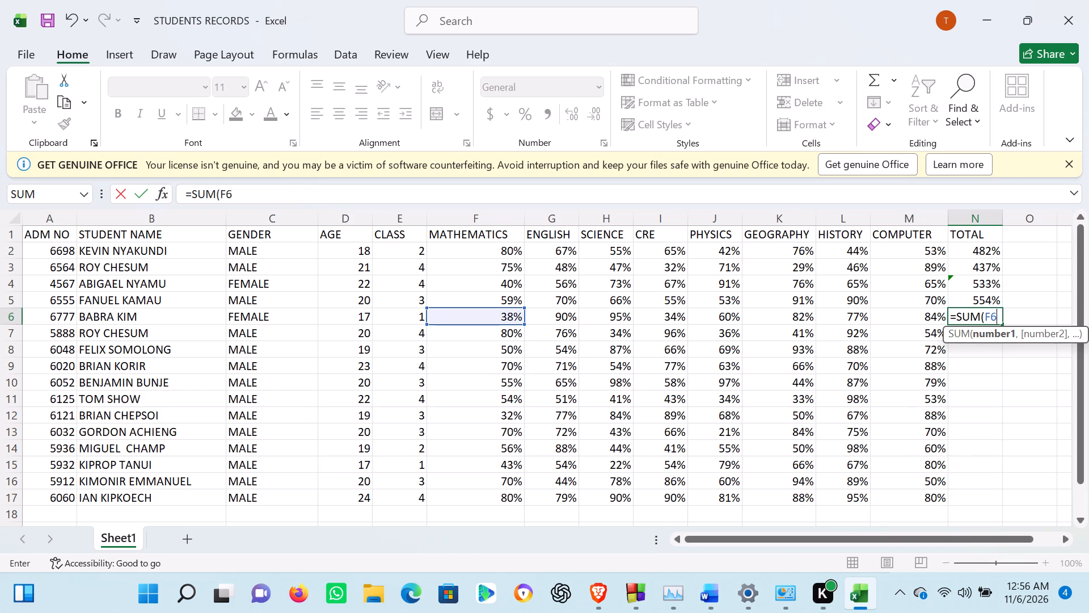
key(comma)
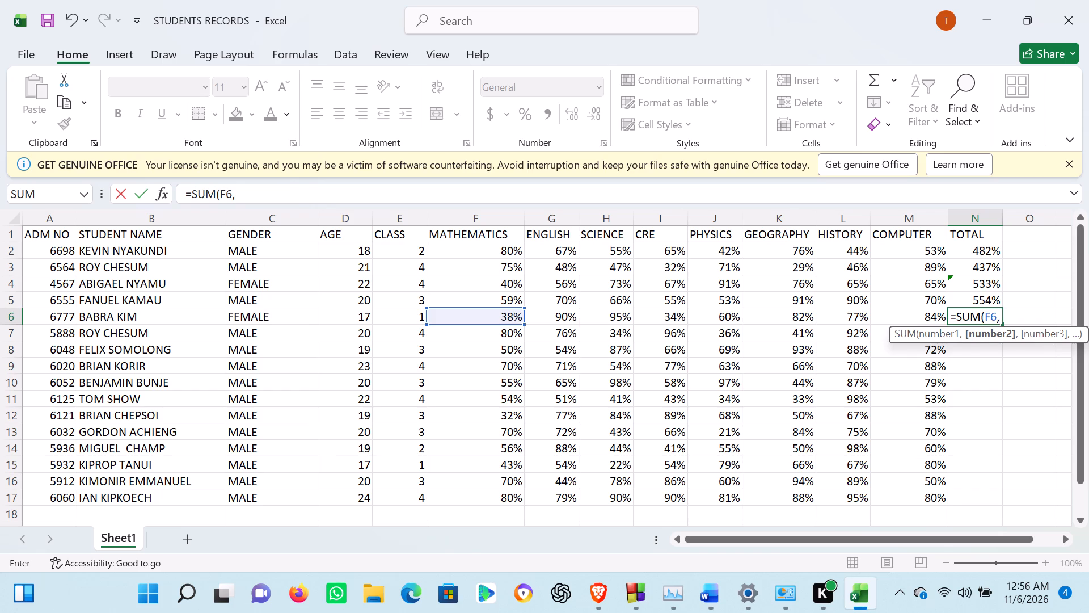
key(g)
key(6)
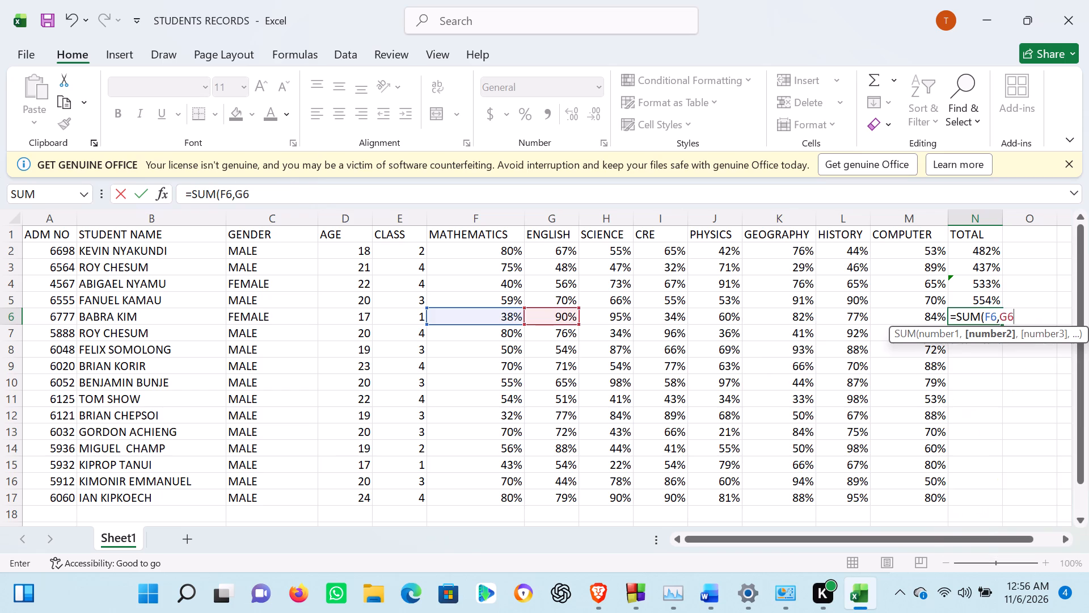
key(comma)
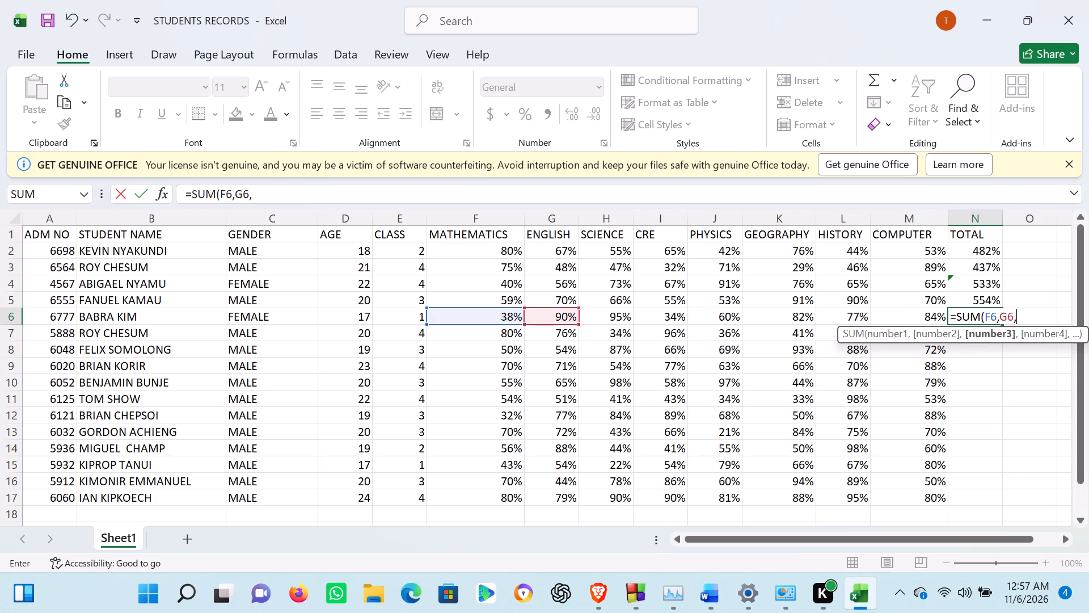
key(h)
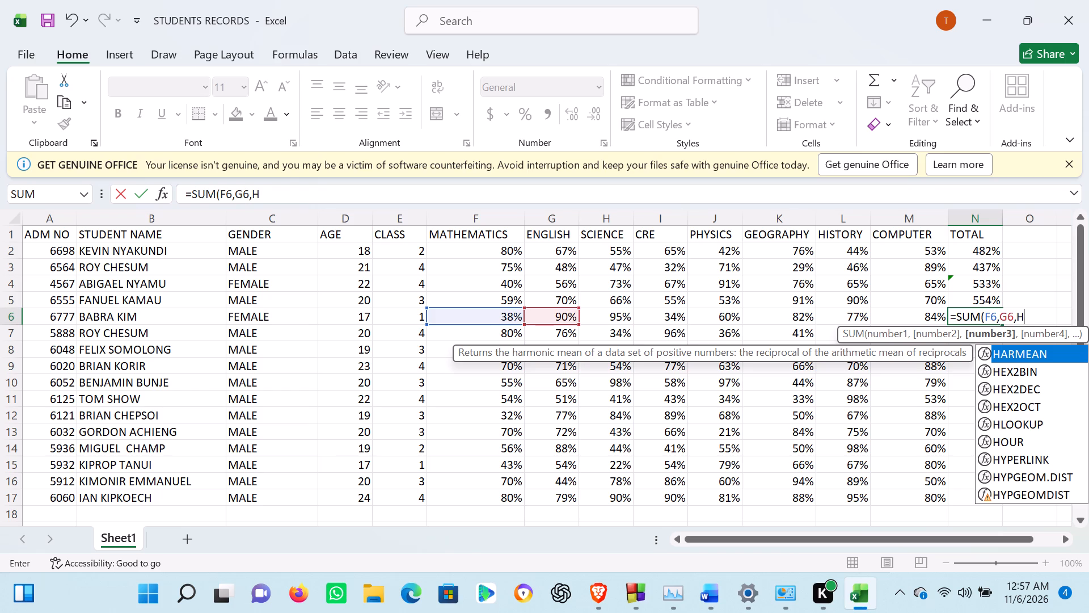
key(6)
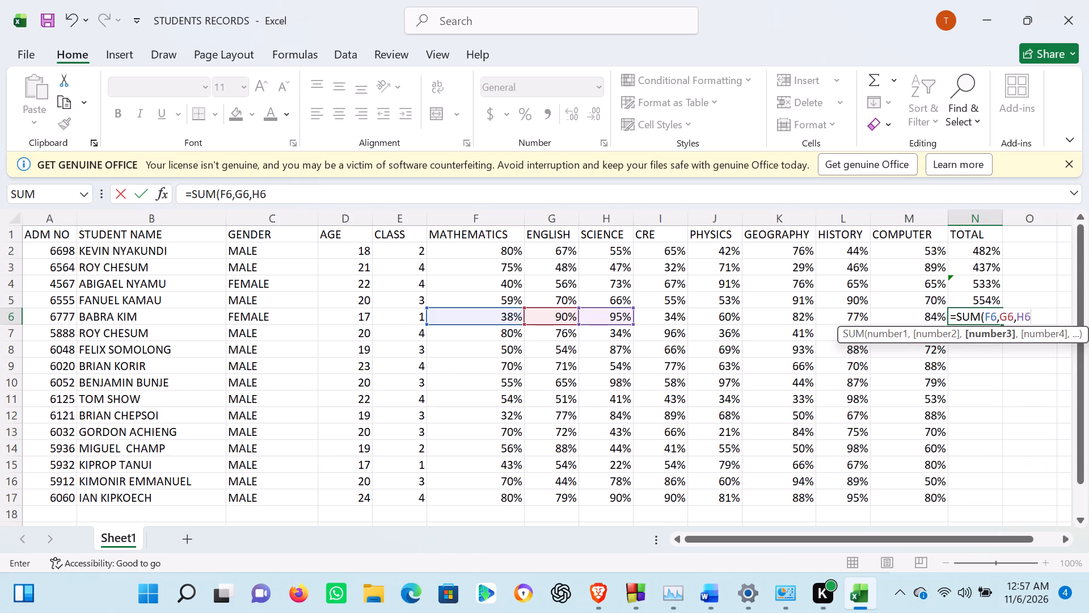
key(comma)
text(I6)
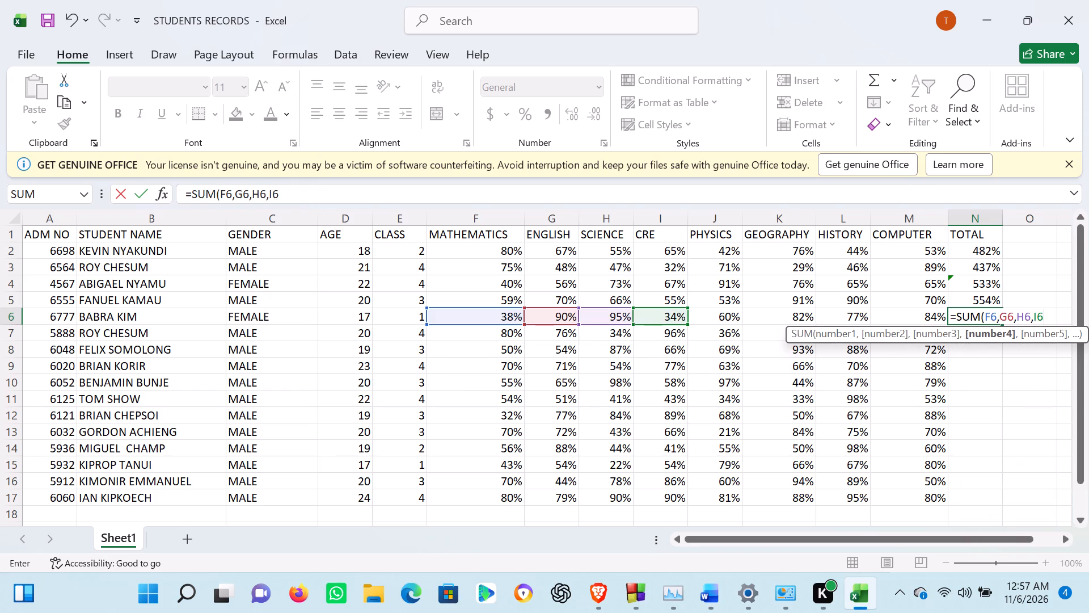
key(comma)
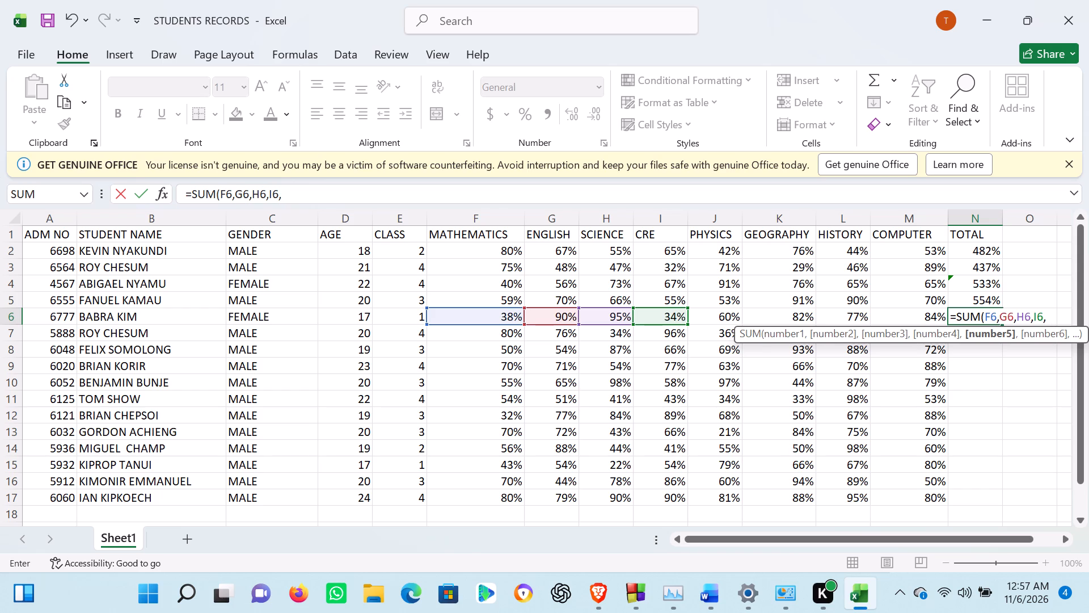
key(j)
key(6)
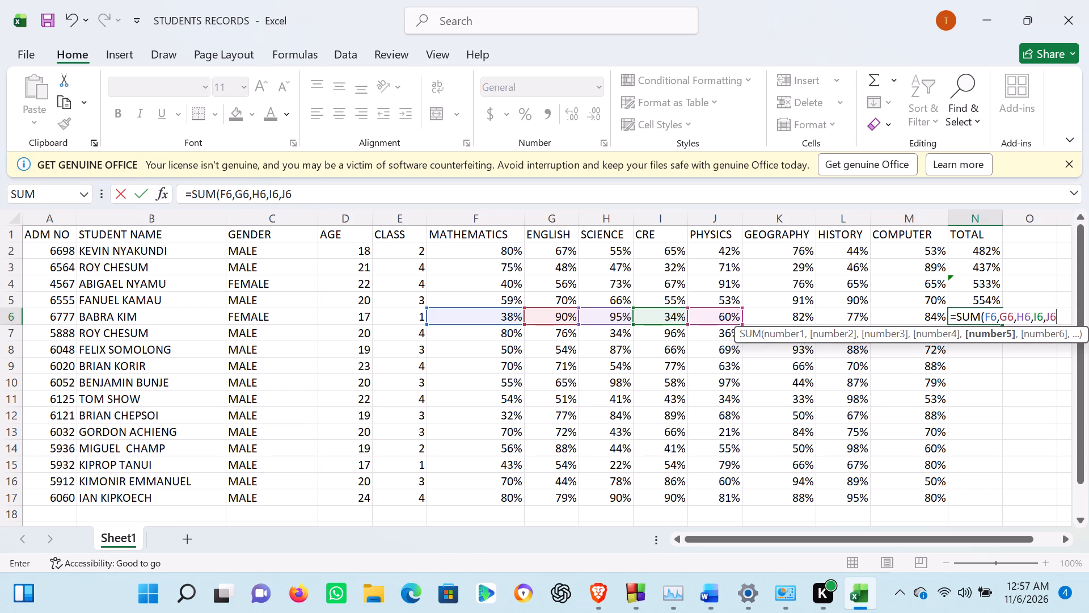
key(comma)
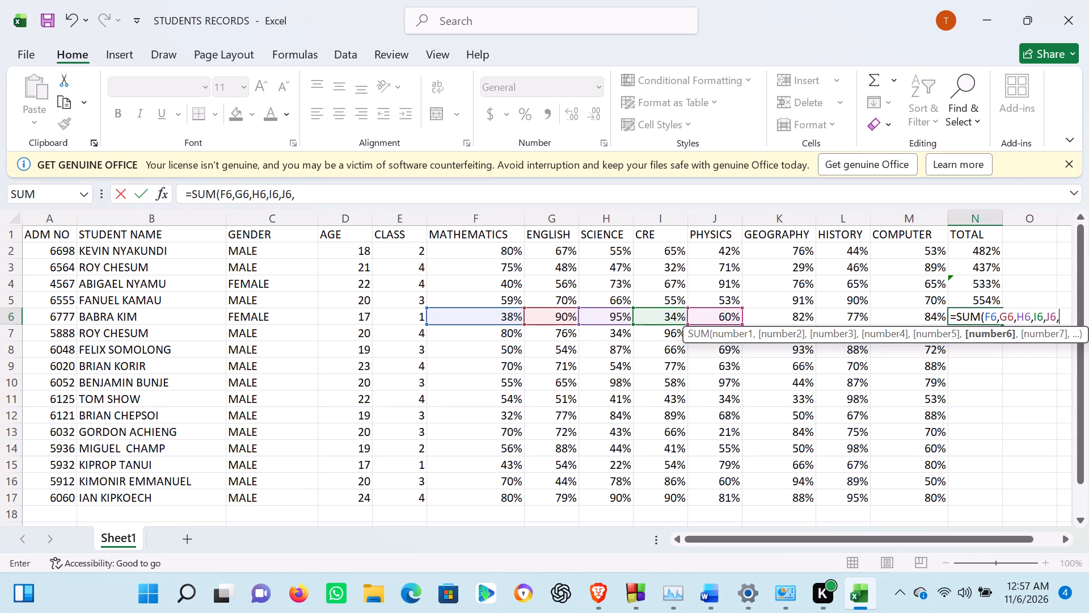
key(k)
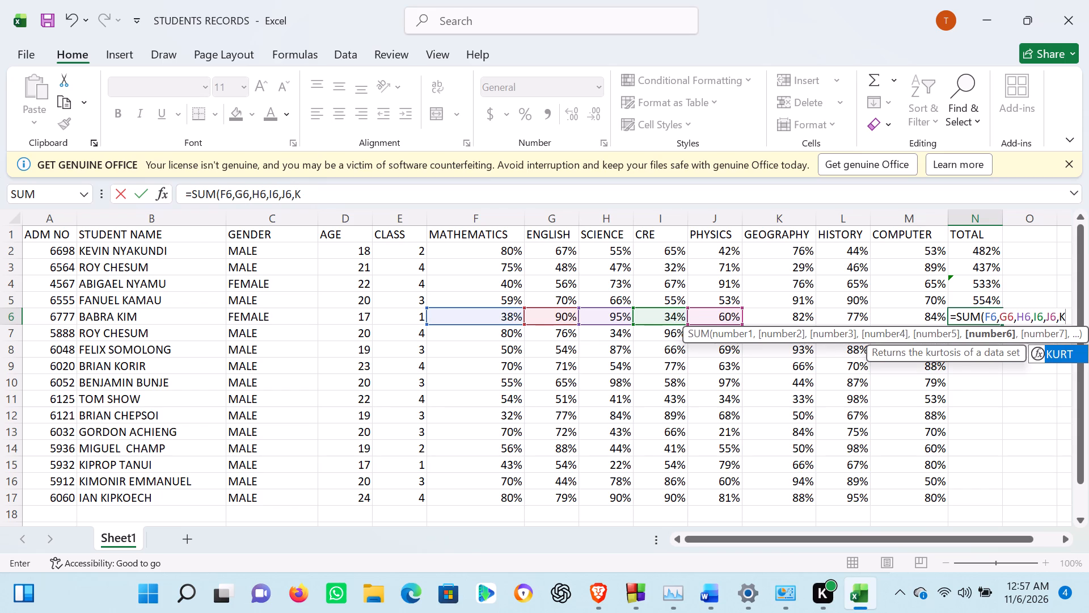
key(6)
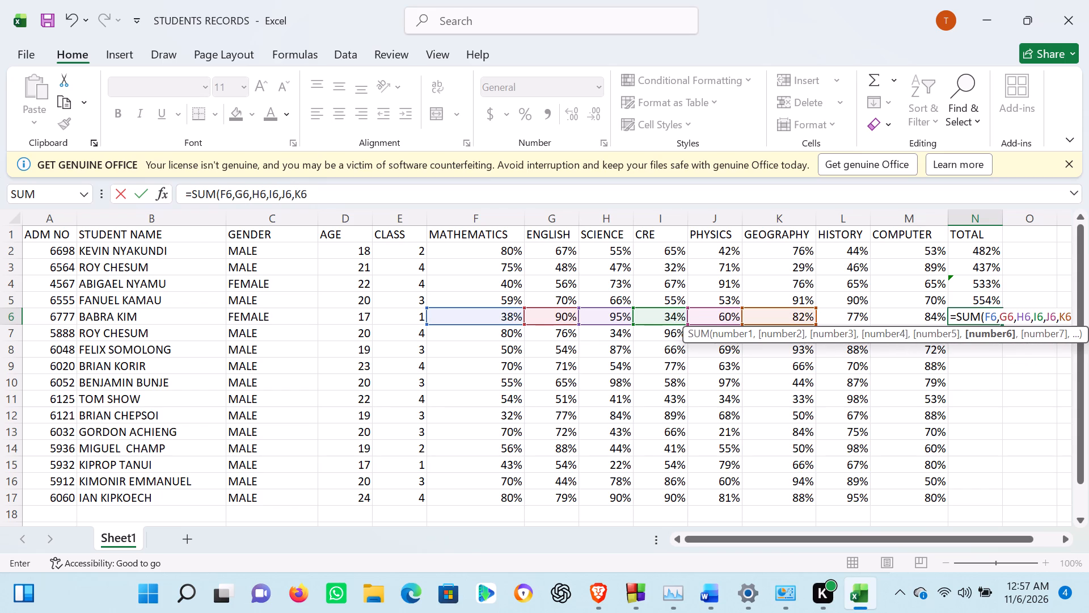
key(comma)
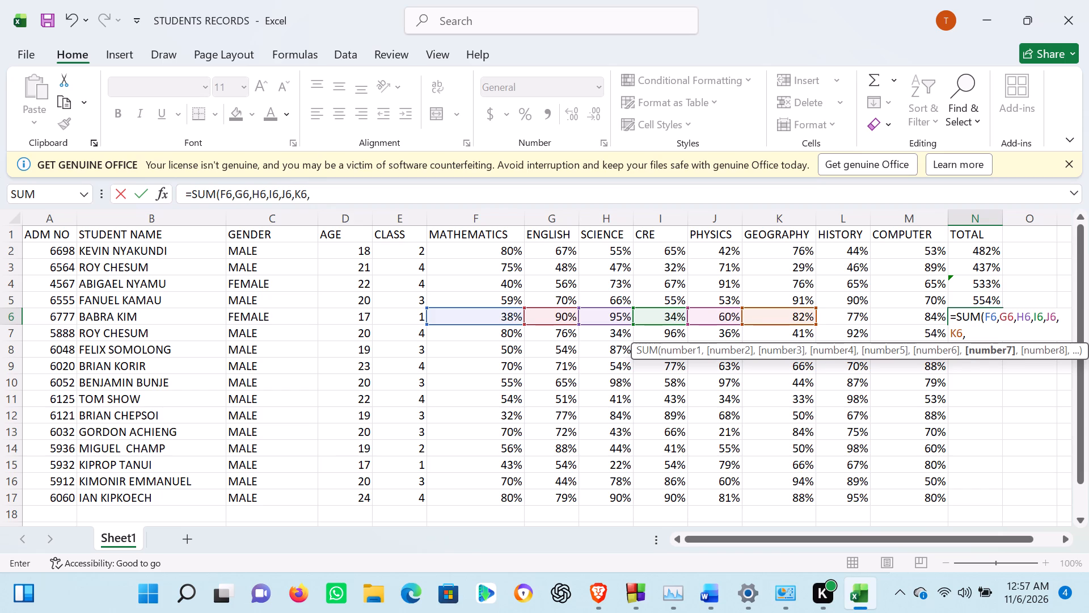
key(l)
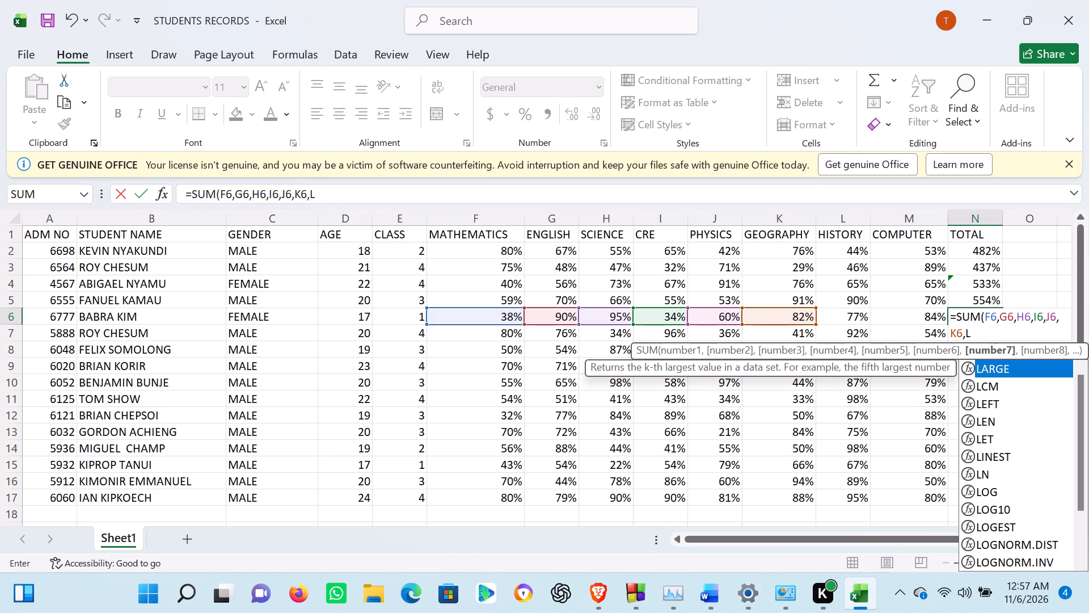
key(6)
key(comma)
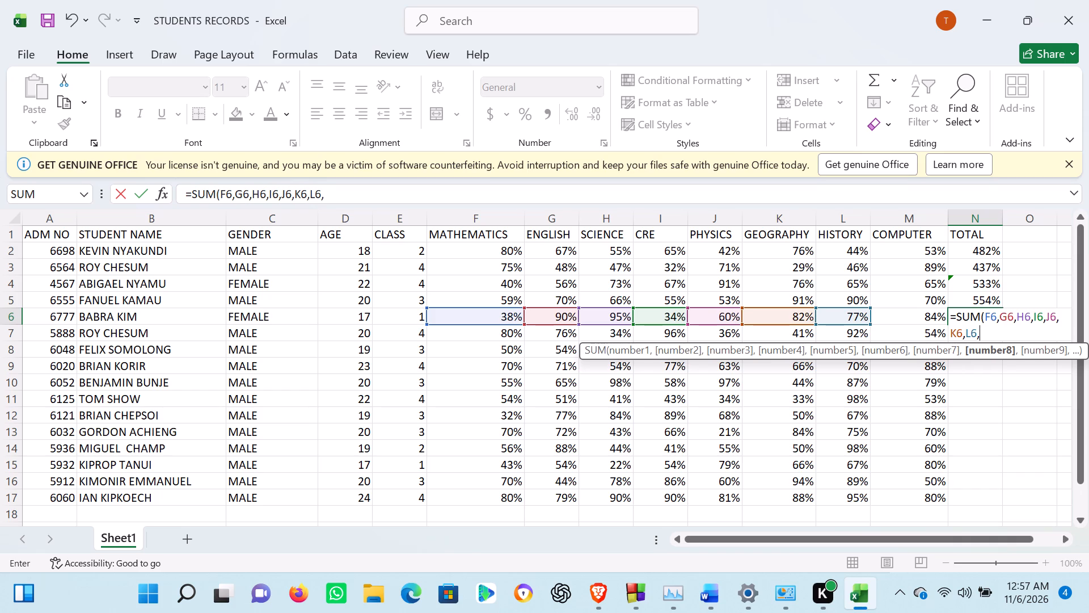
key(m)
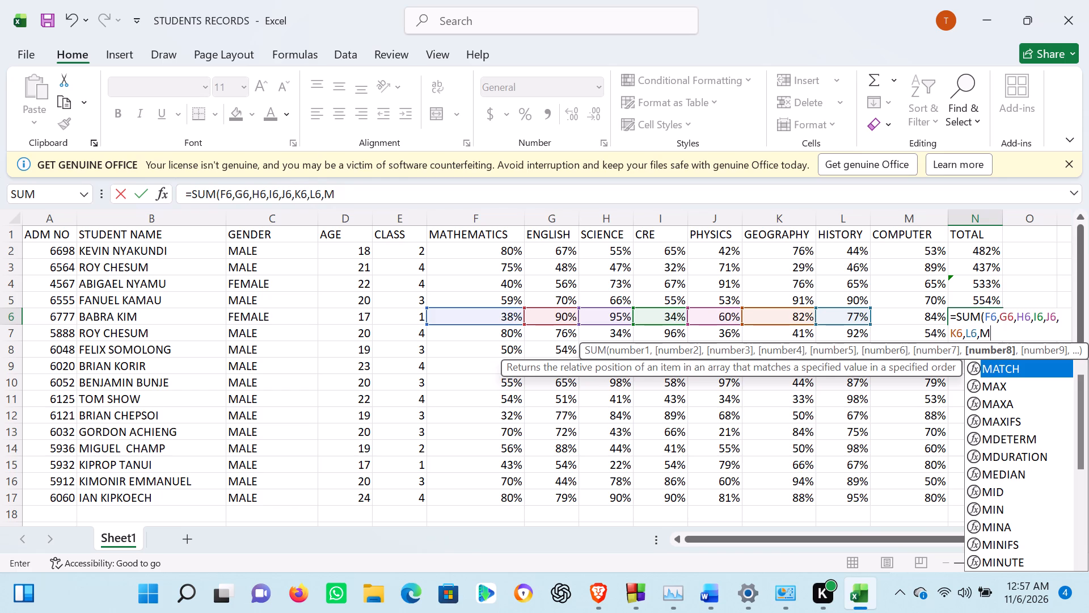
key(6)
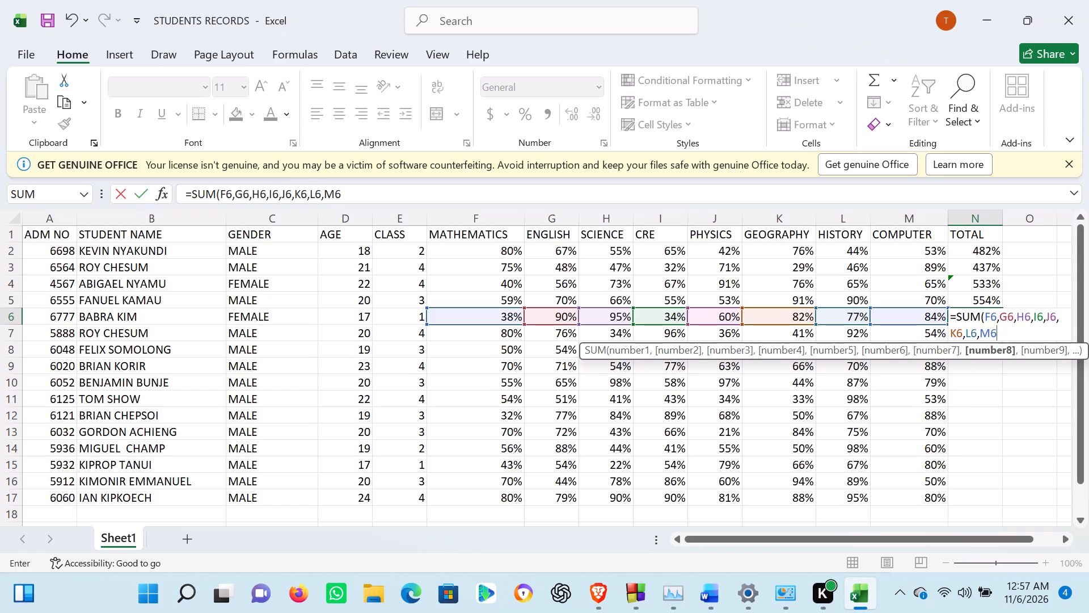
key(shift+parenright)
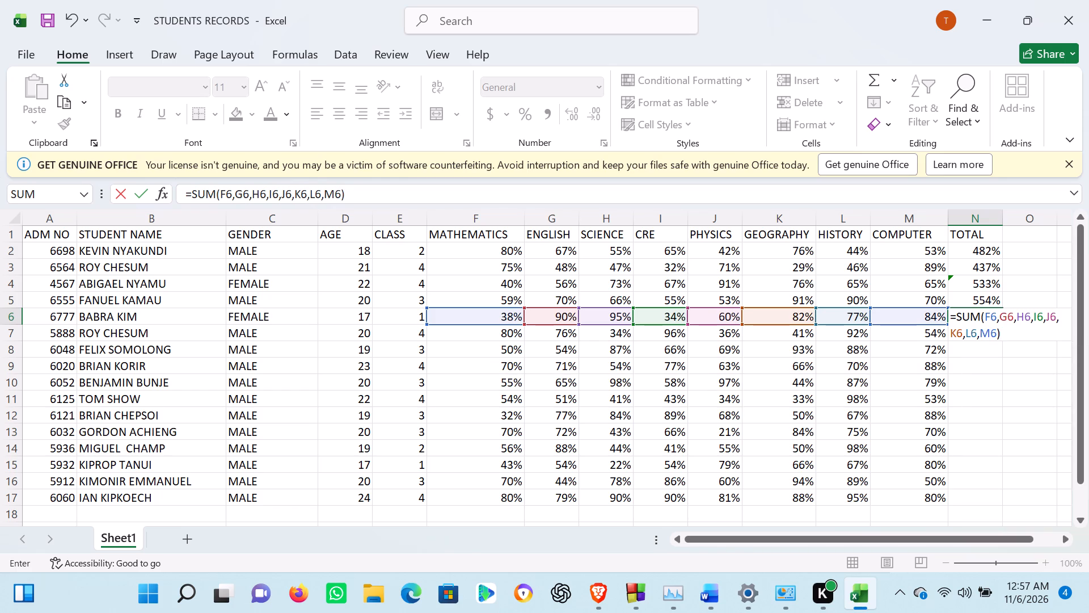
key(Return)
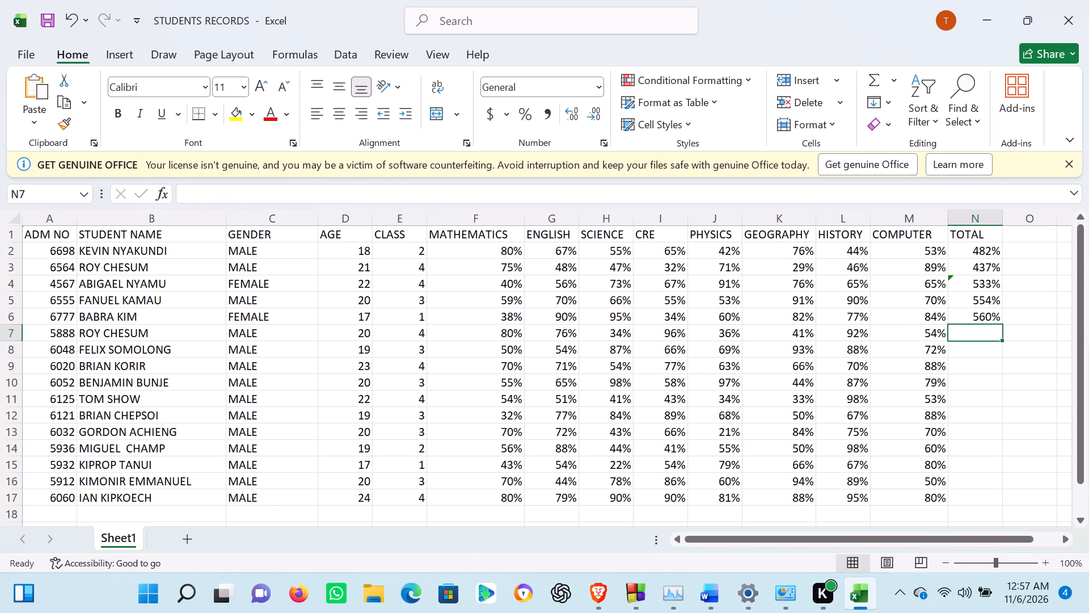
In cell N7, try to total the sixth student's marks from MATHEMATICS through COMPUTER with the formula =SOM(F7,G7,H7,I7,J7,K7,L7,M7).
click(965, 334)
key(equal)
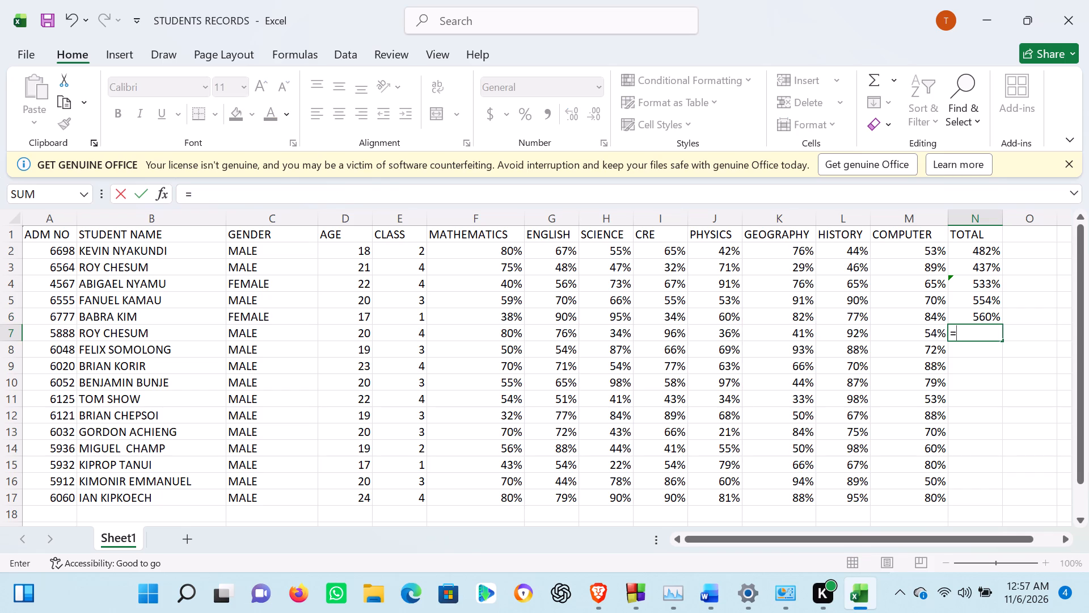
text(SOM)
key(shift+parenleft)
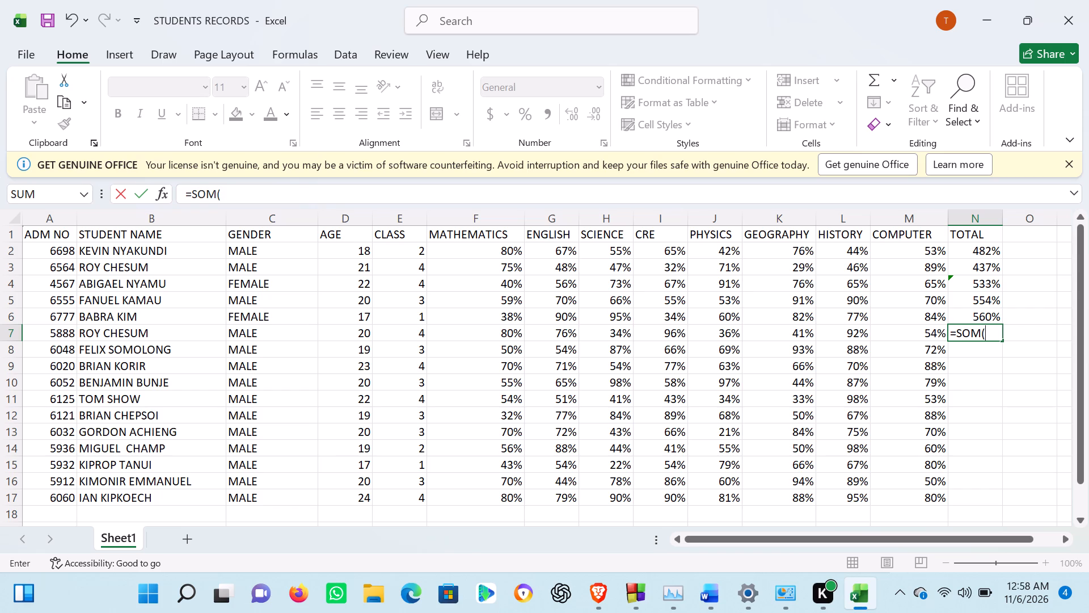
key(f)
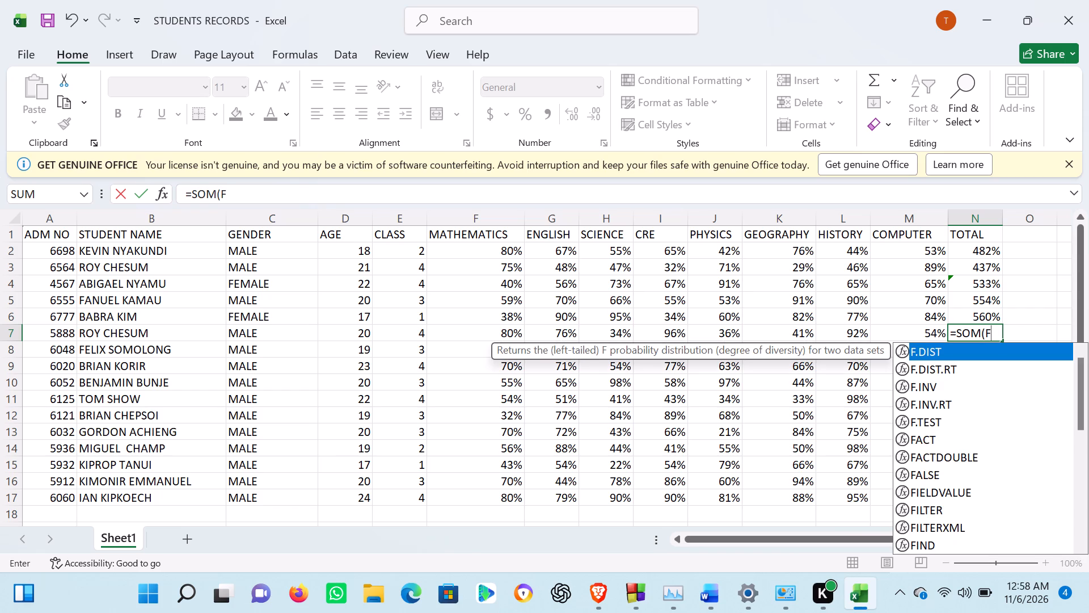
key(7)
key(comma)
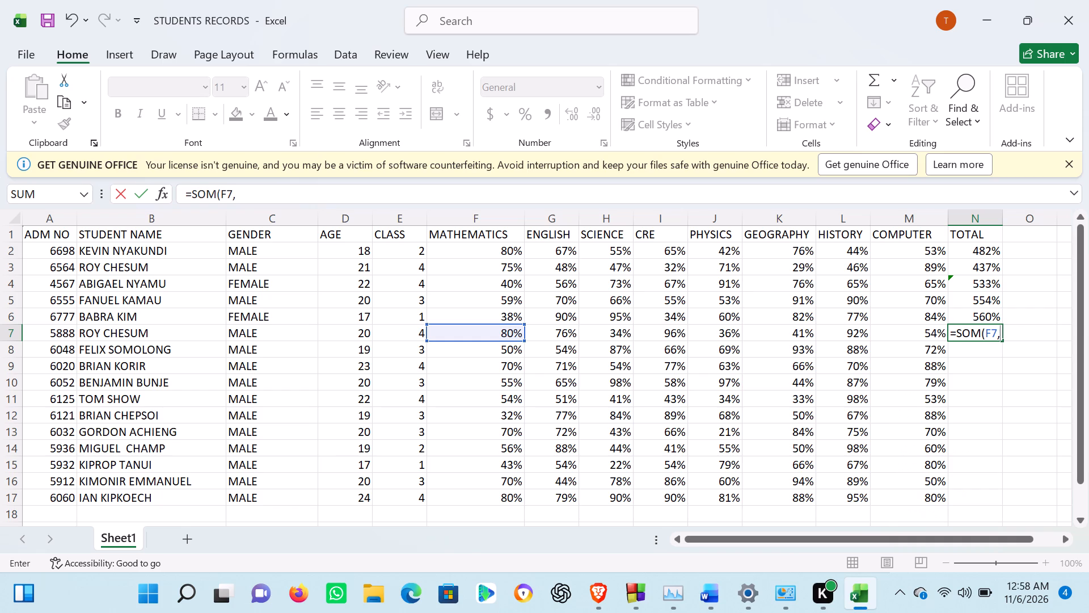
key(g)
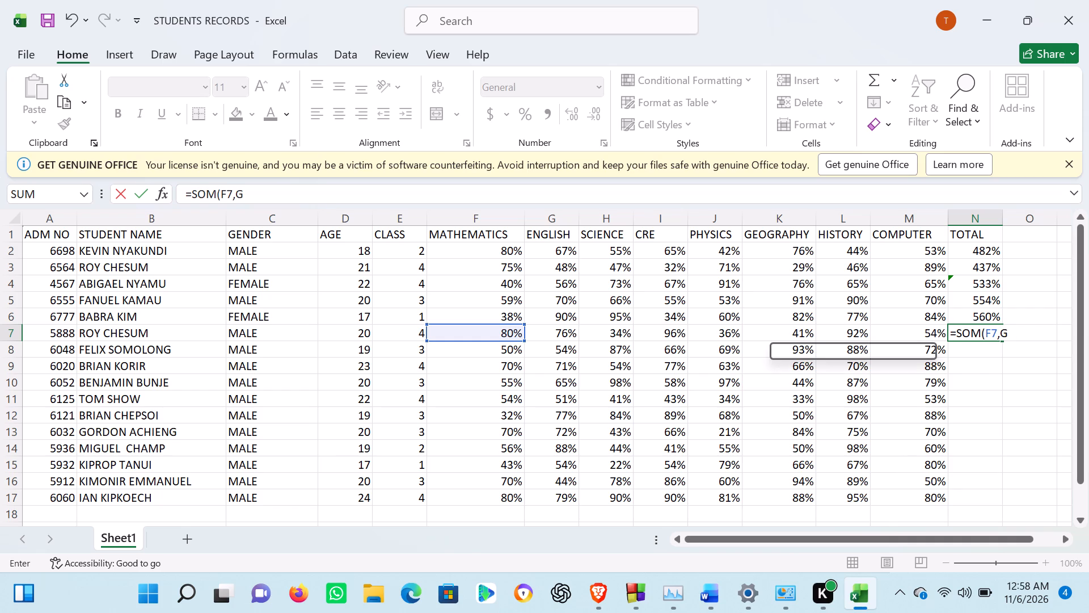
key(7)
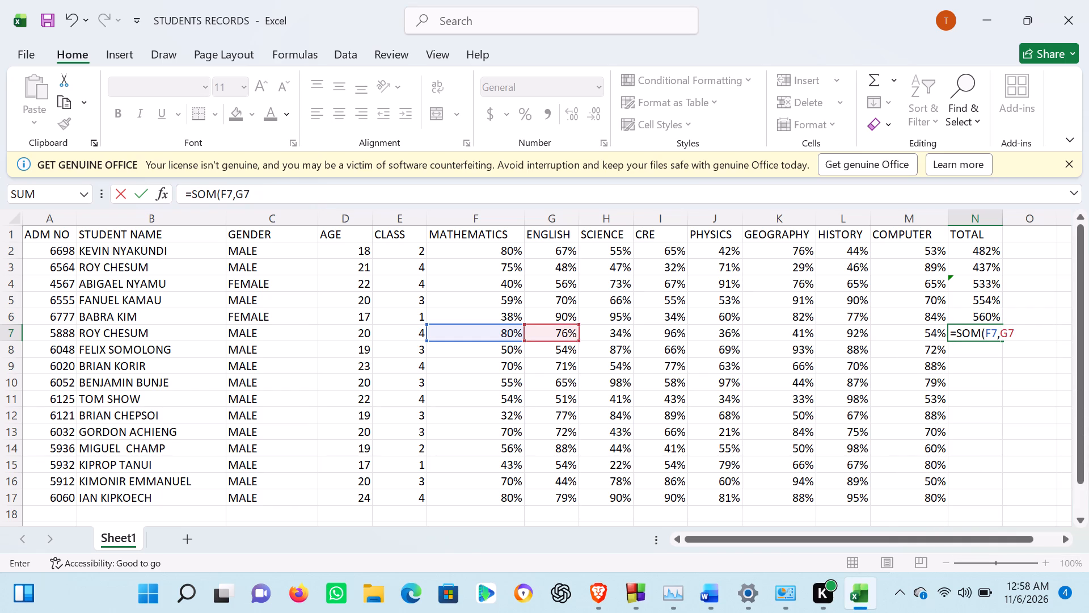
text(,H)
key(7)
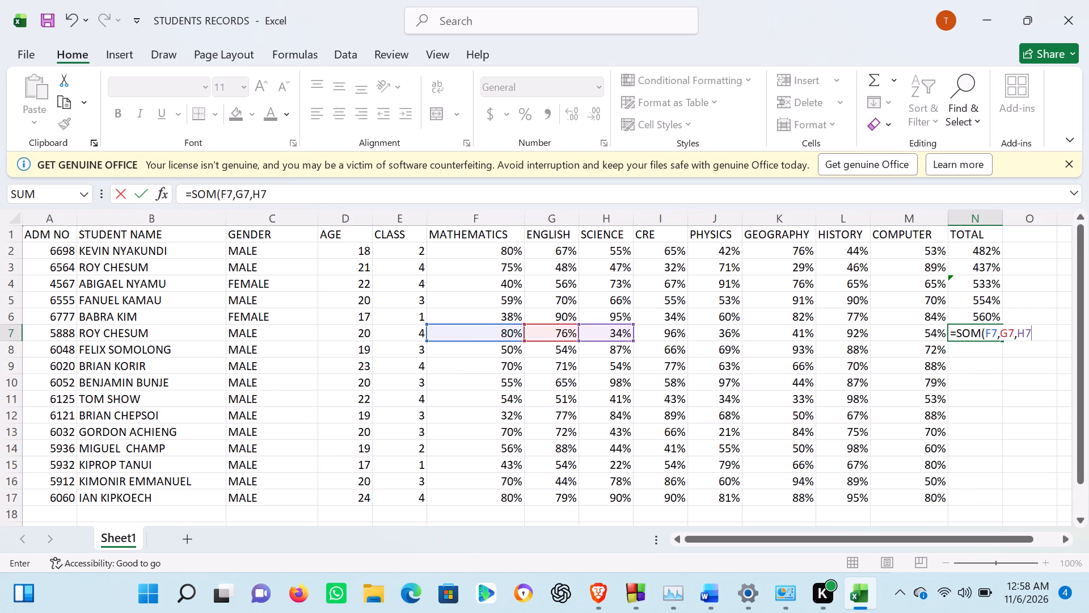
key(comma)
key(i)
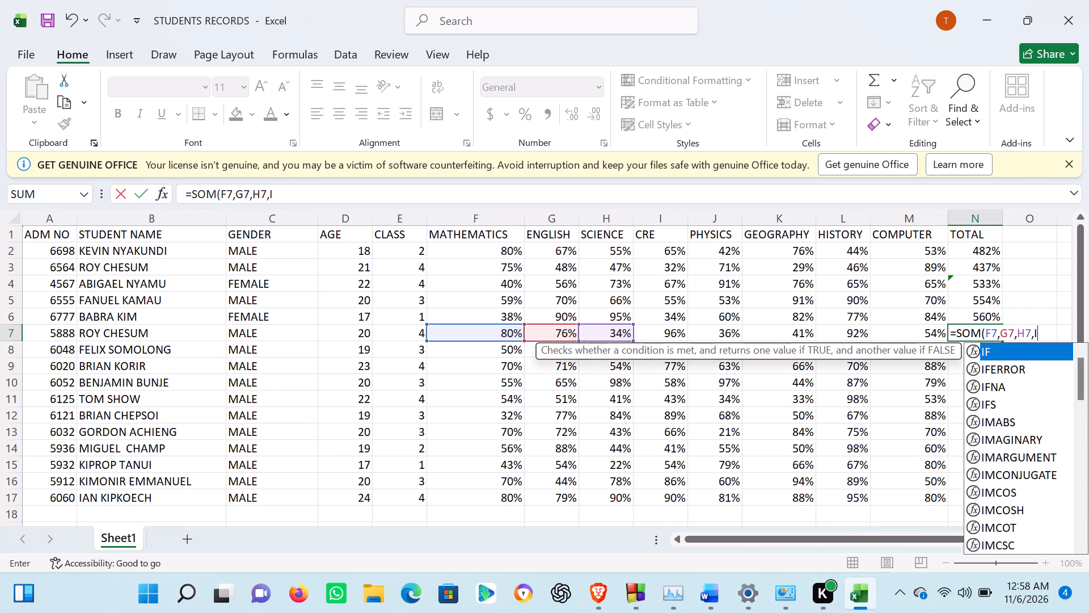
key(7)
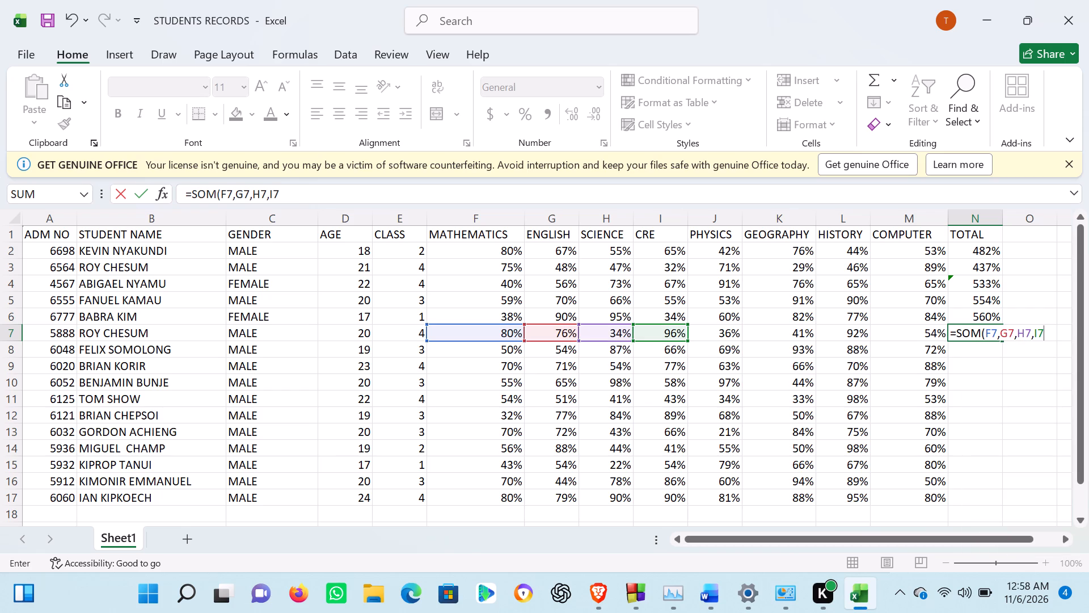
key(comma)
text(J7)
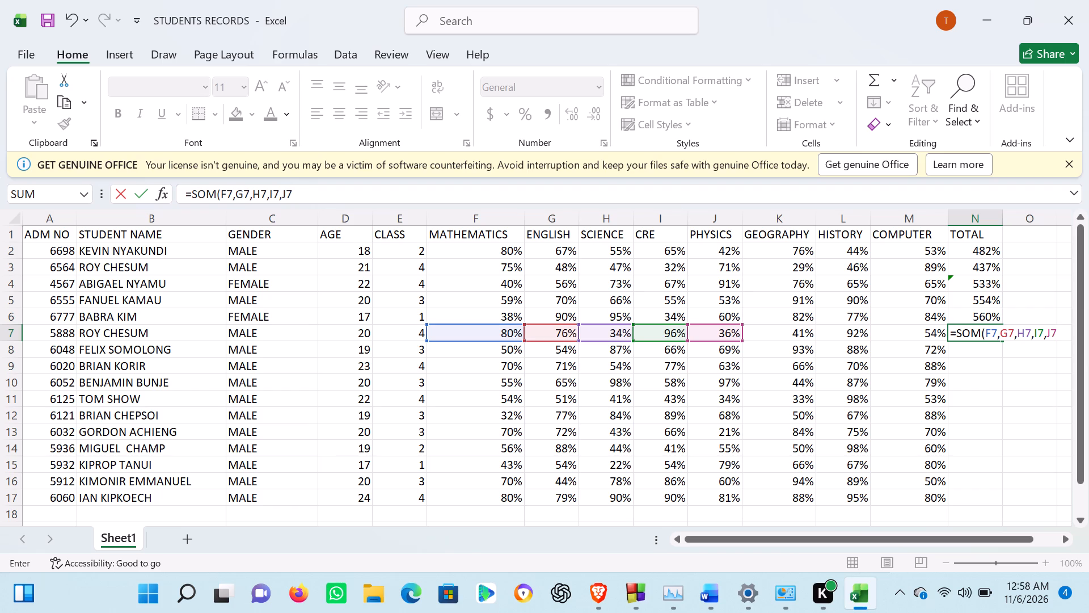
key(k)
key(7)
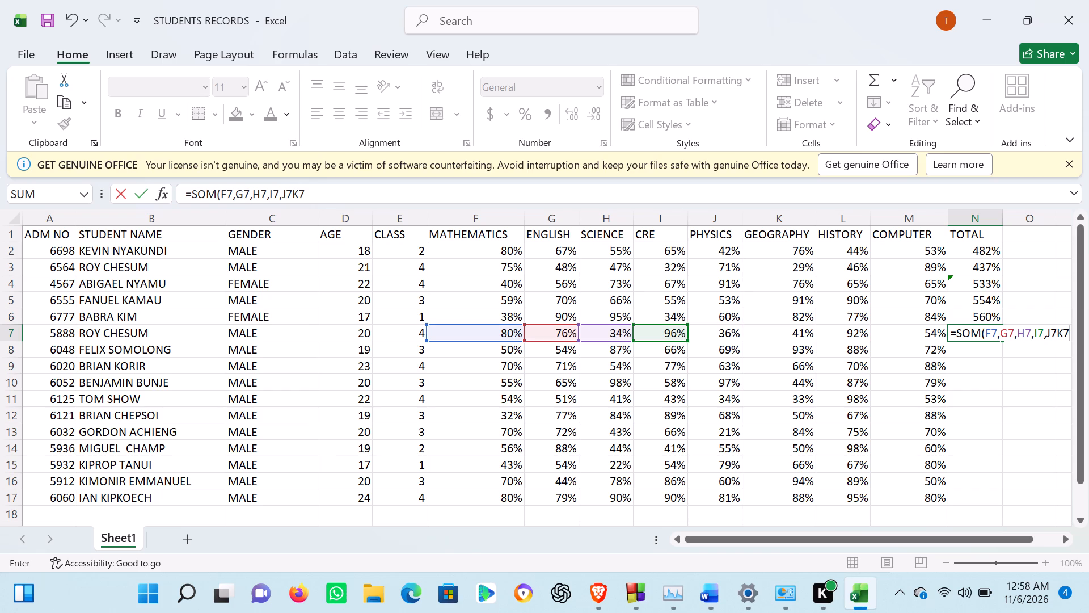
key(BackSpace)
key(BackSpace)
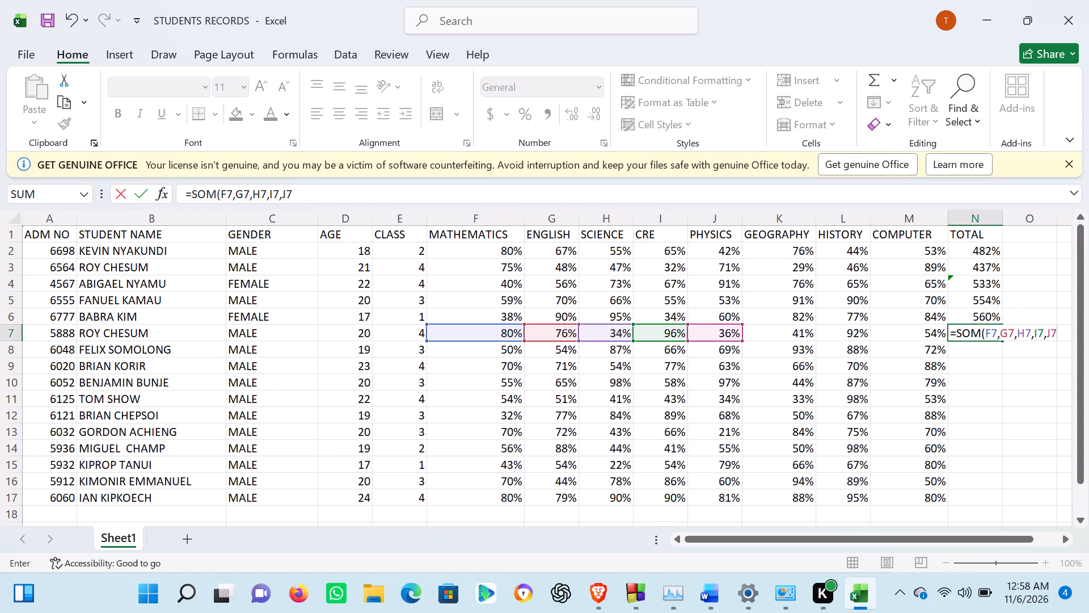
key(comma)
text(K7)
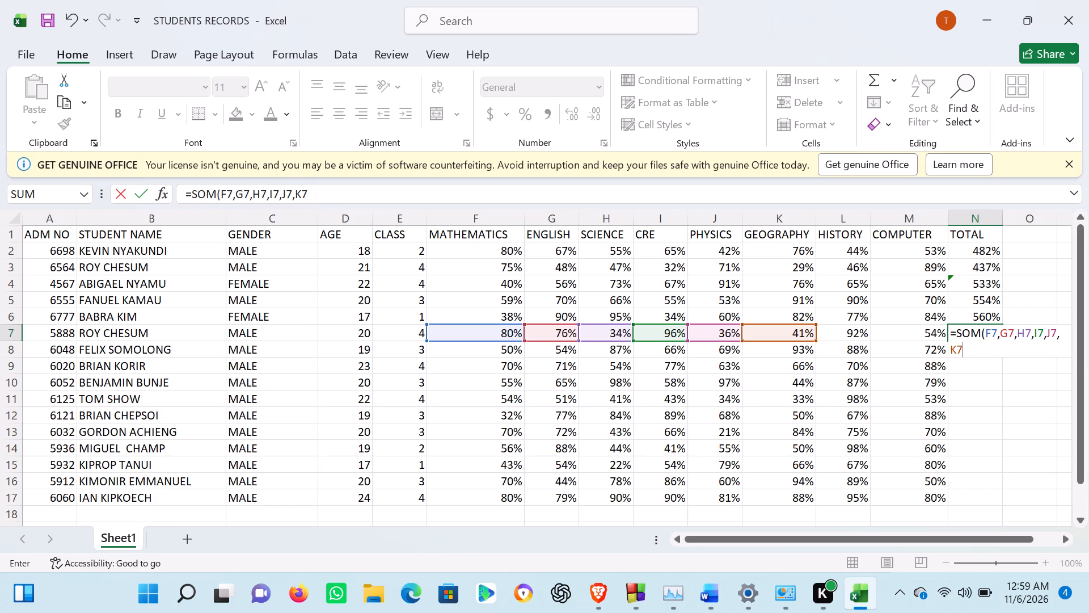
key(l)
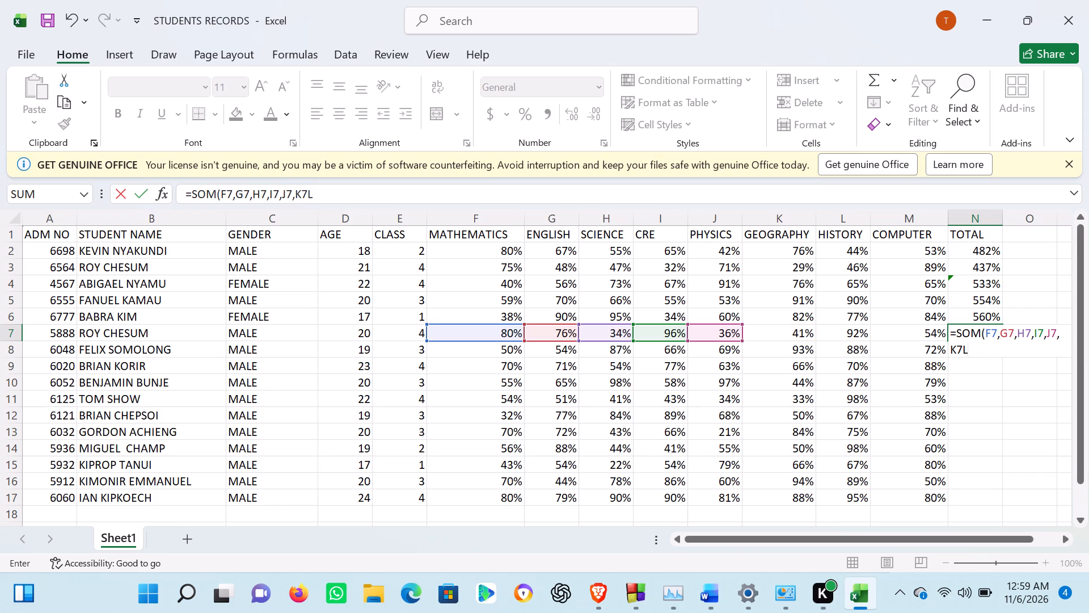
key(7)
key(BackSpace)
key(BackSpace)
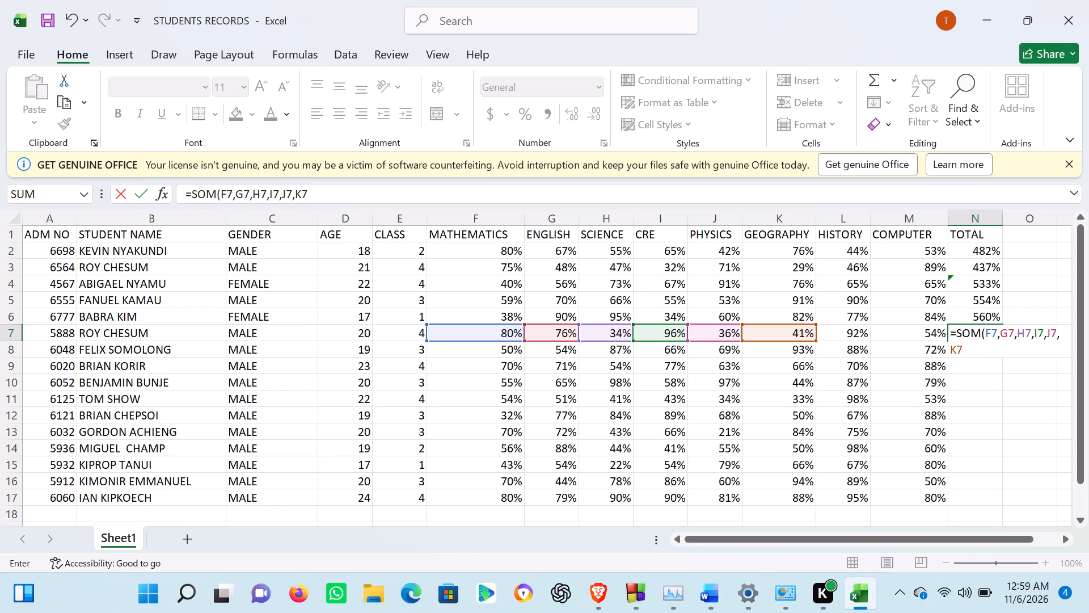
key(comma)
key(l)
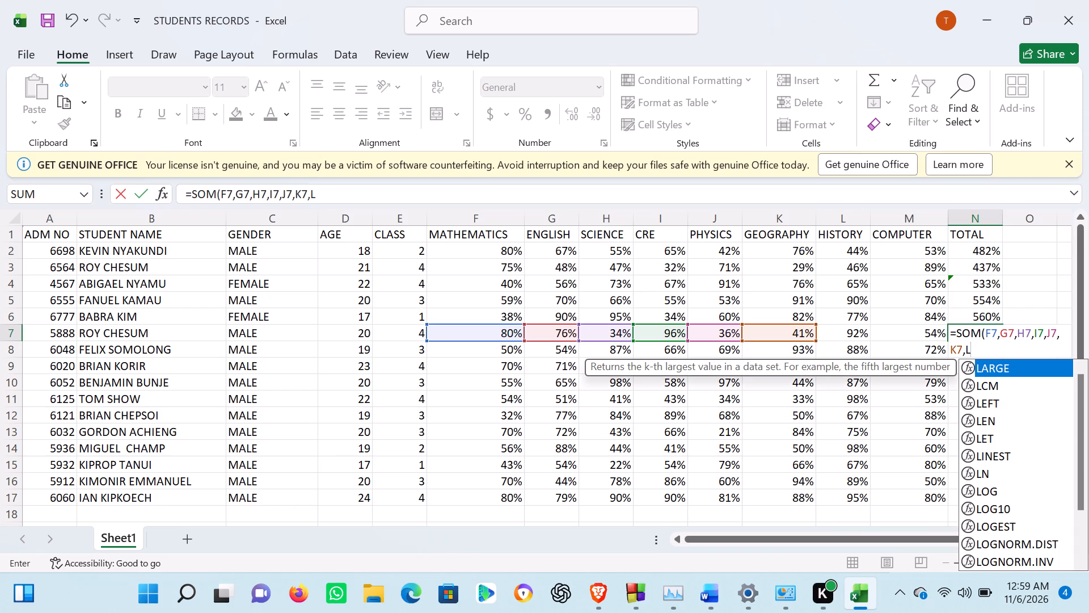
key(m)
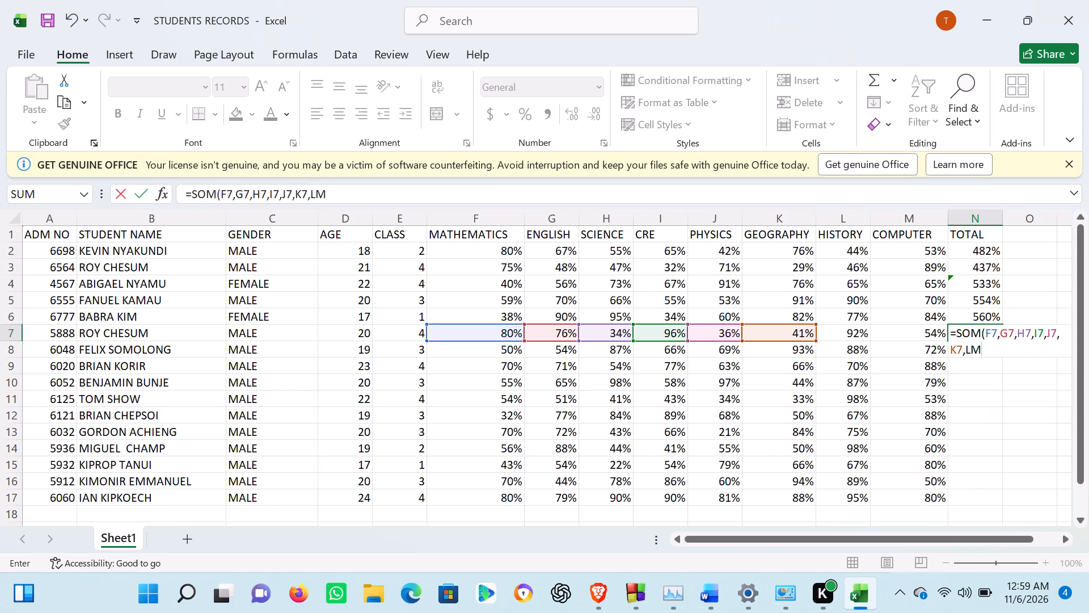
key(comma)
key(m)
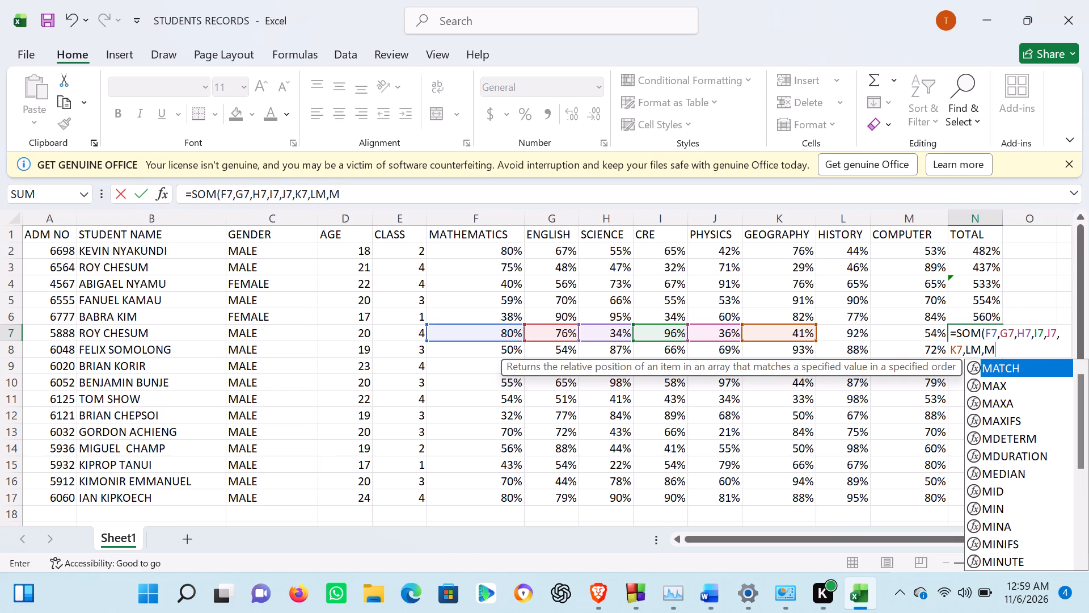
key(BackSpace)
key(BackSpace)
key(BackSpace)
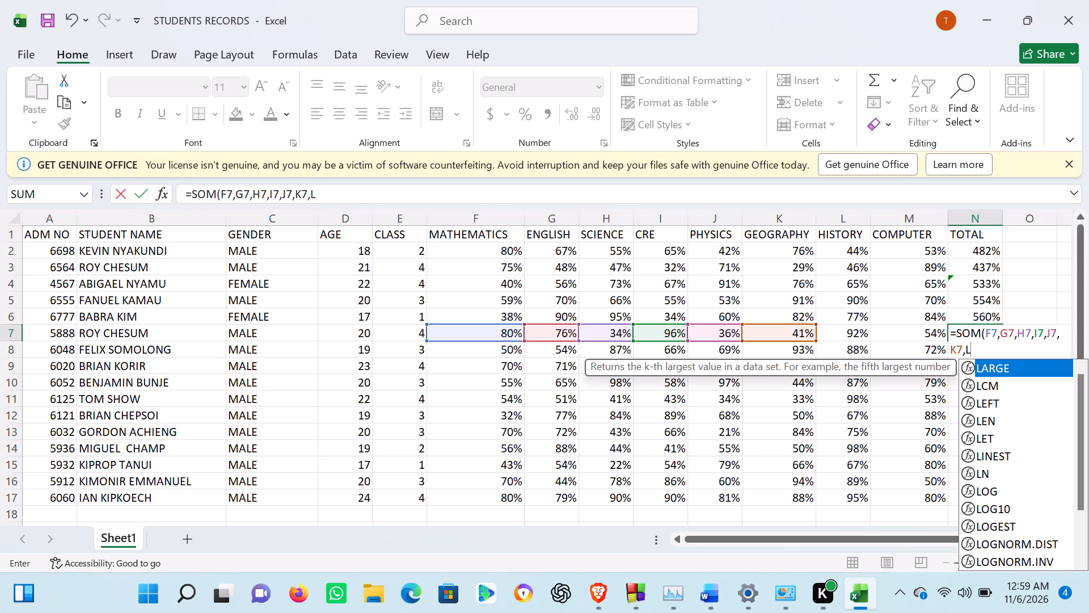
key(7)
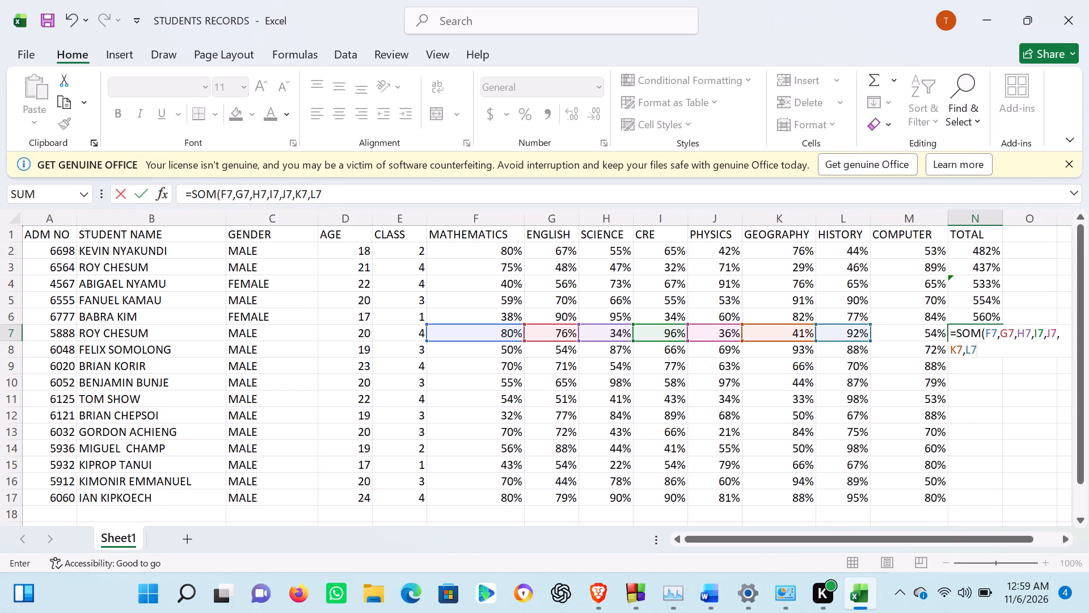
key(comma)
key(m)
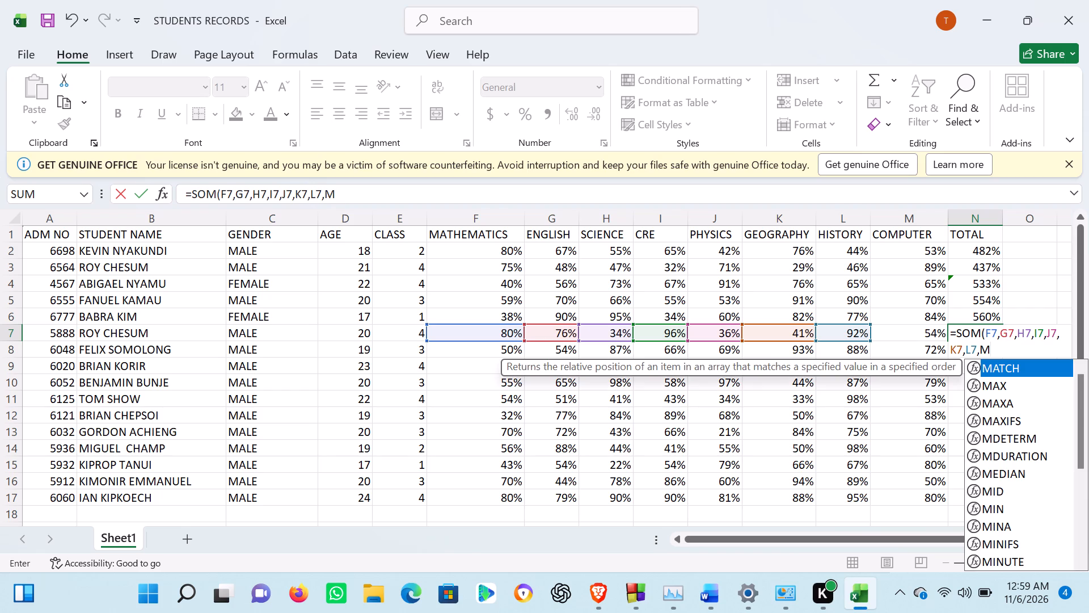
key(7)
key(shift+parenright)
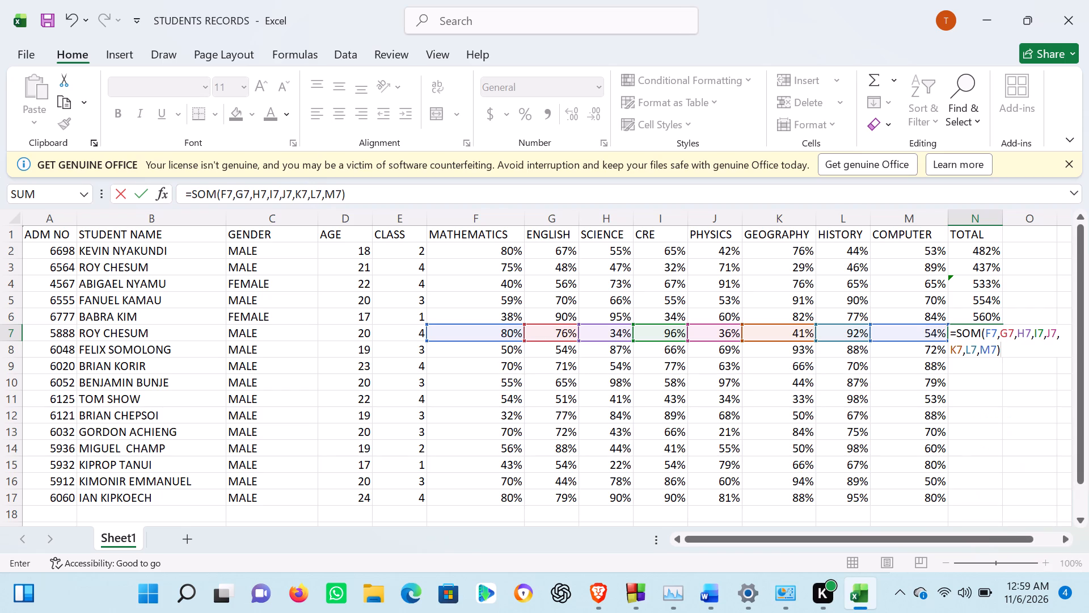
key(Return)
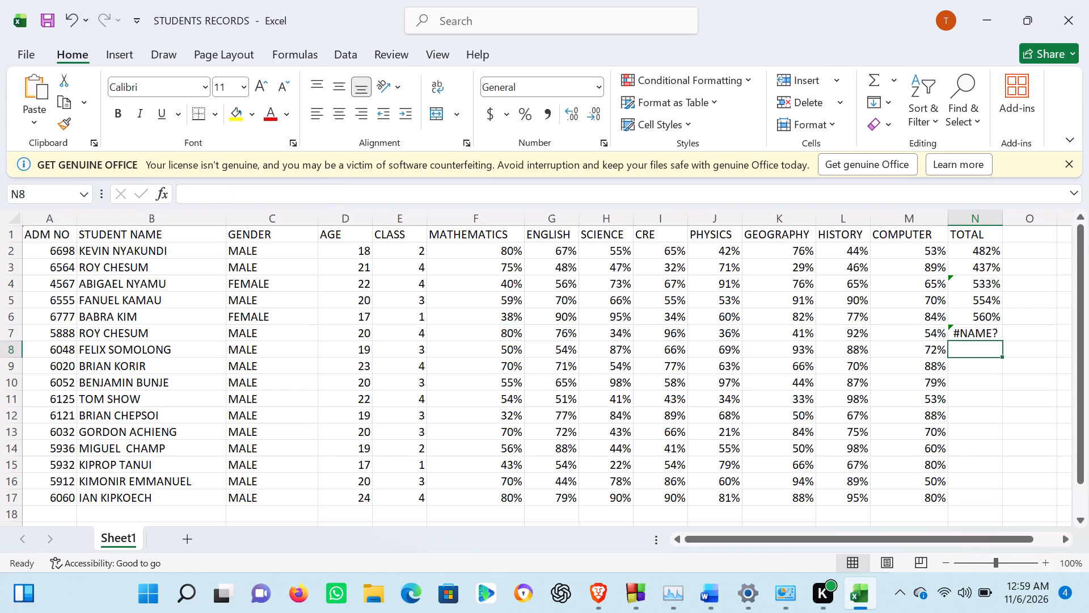
Replace the formula in cell N7 with =SUM(F7,G7,H7,I7,J7,K7,L7,M7) to total the sixth student's marks from MATHEMATICS through COMPUTER.
click(977, 330)
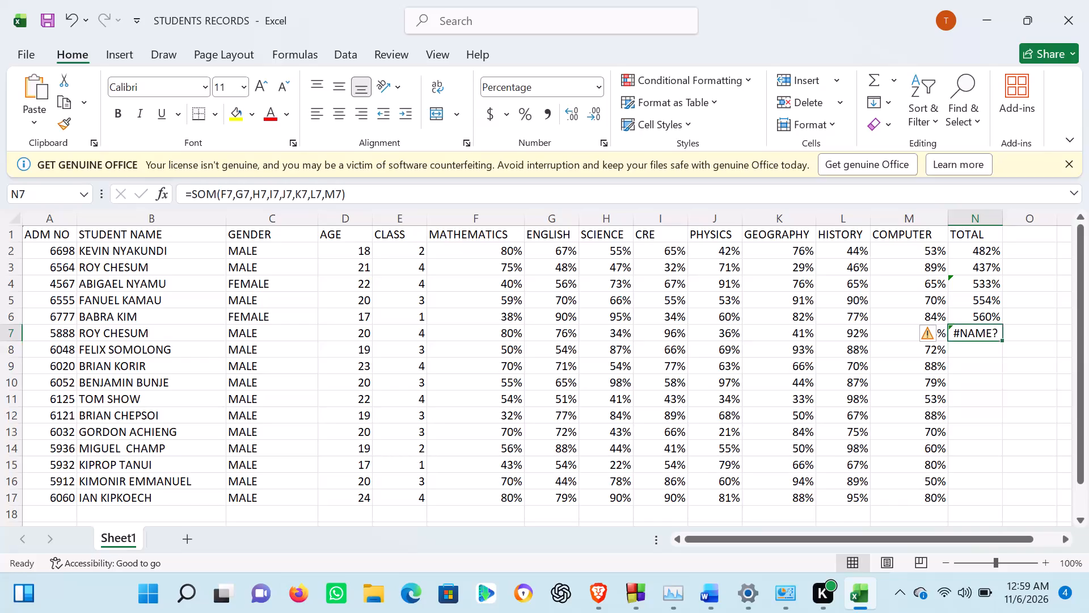
key(BackSpace)
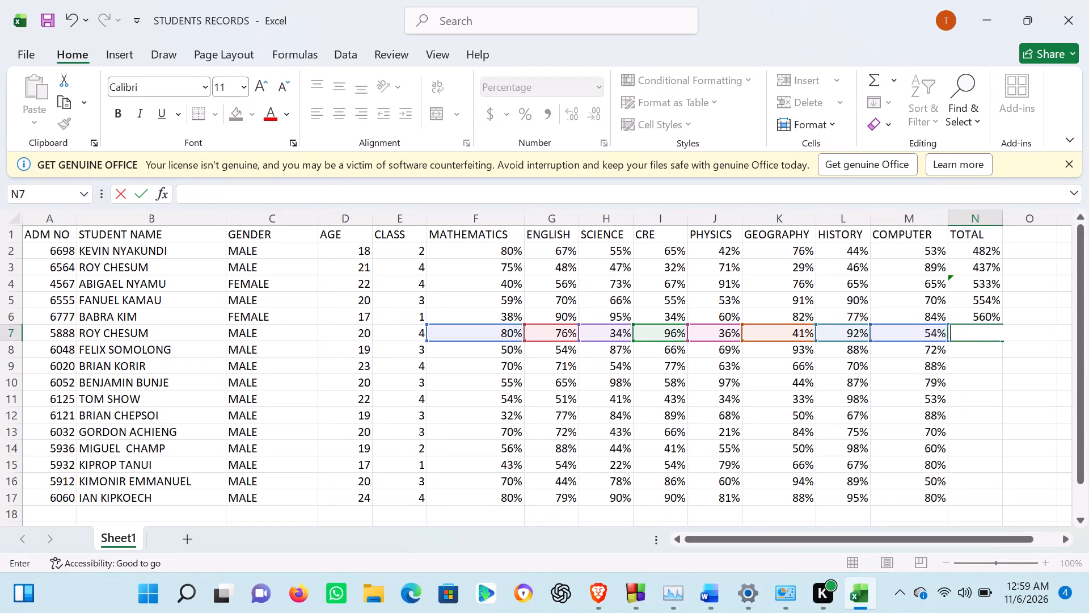
key(equal)
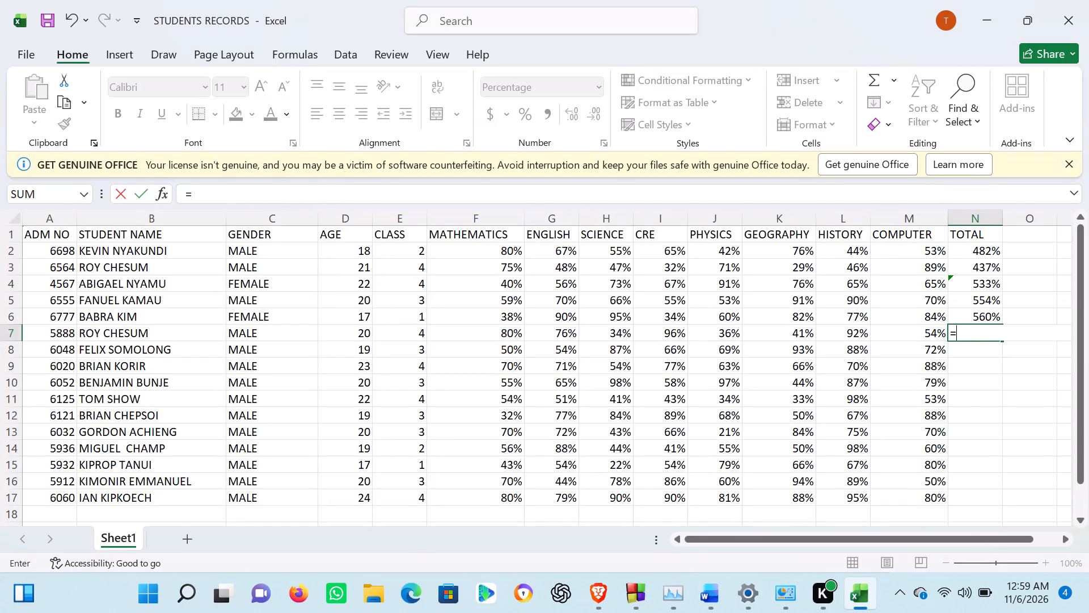
text(SU)
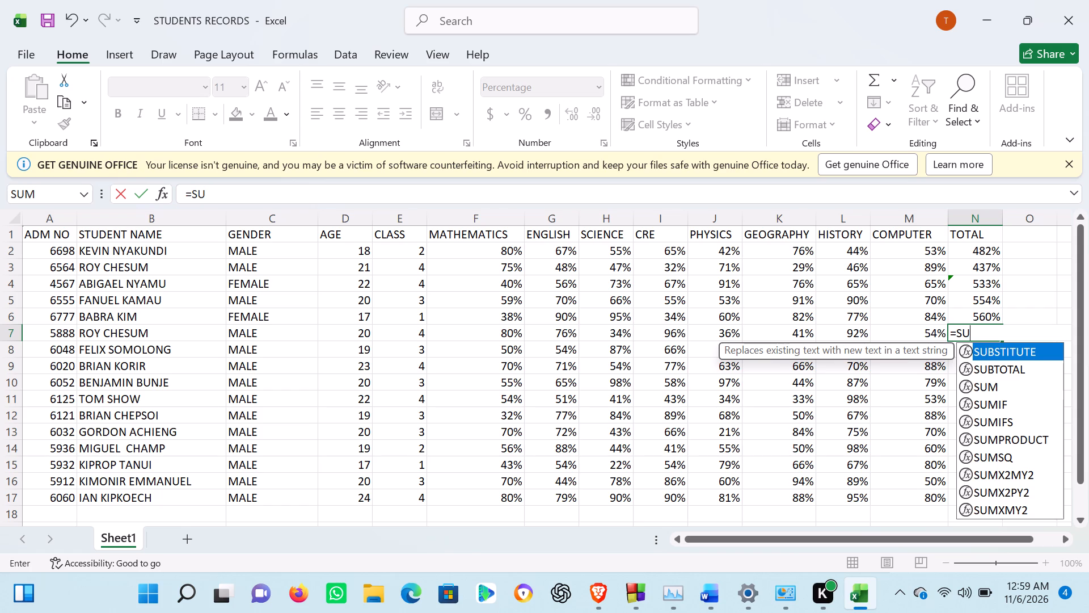
key(m)
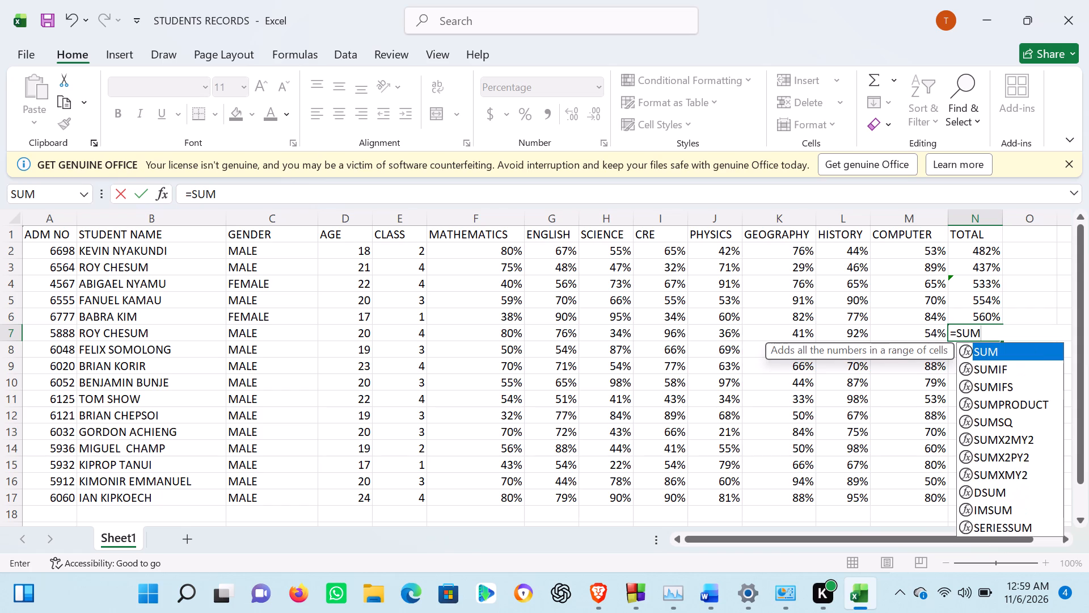
key(shift+parenleft)
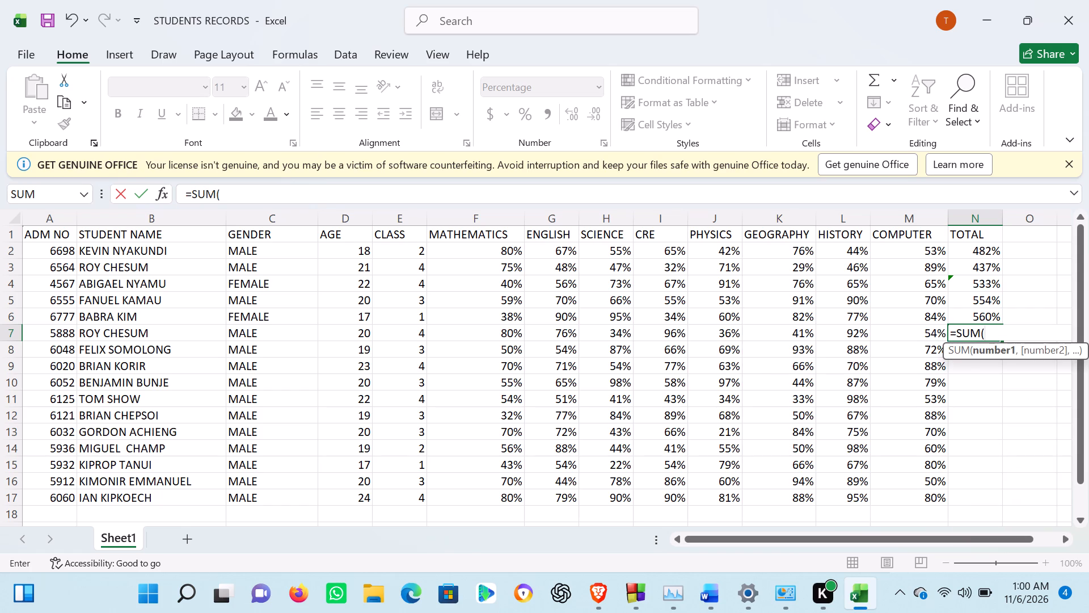
key(f)
key(7)
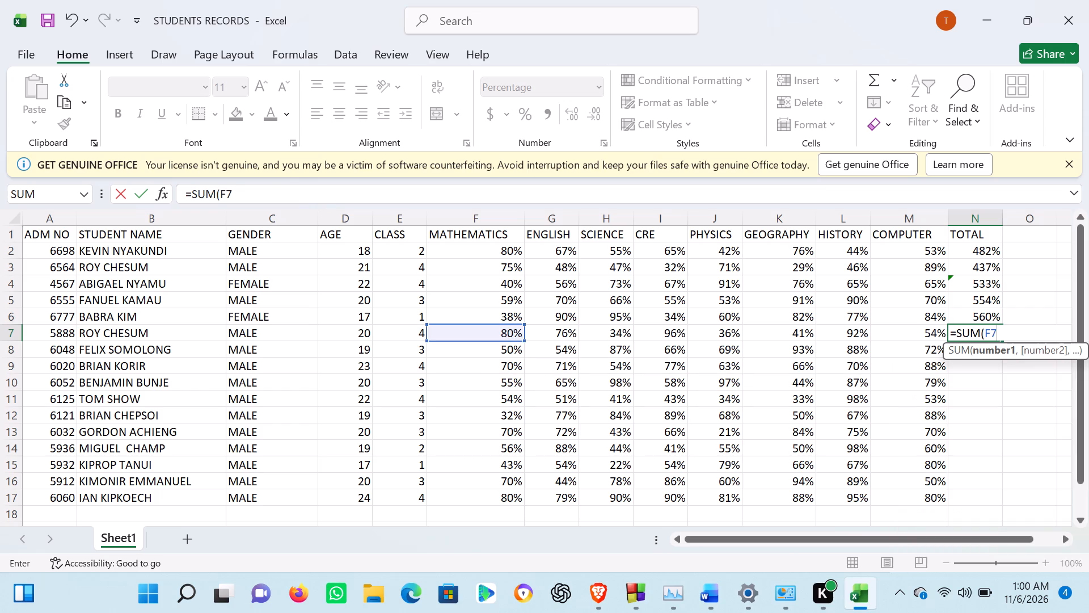
key(comma)
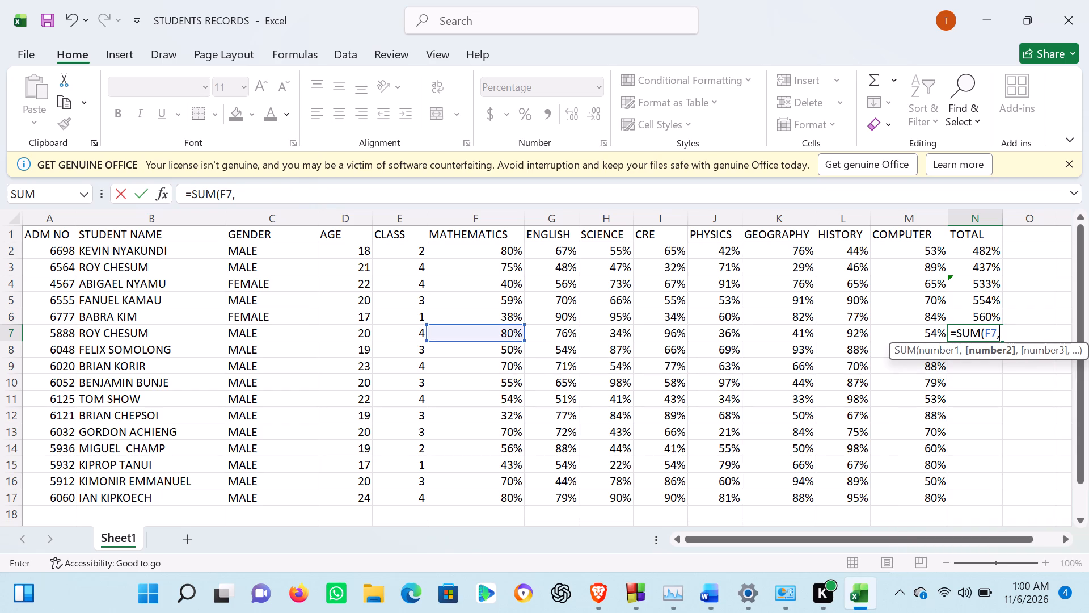
text(G7)
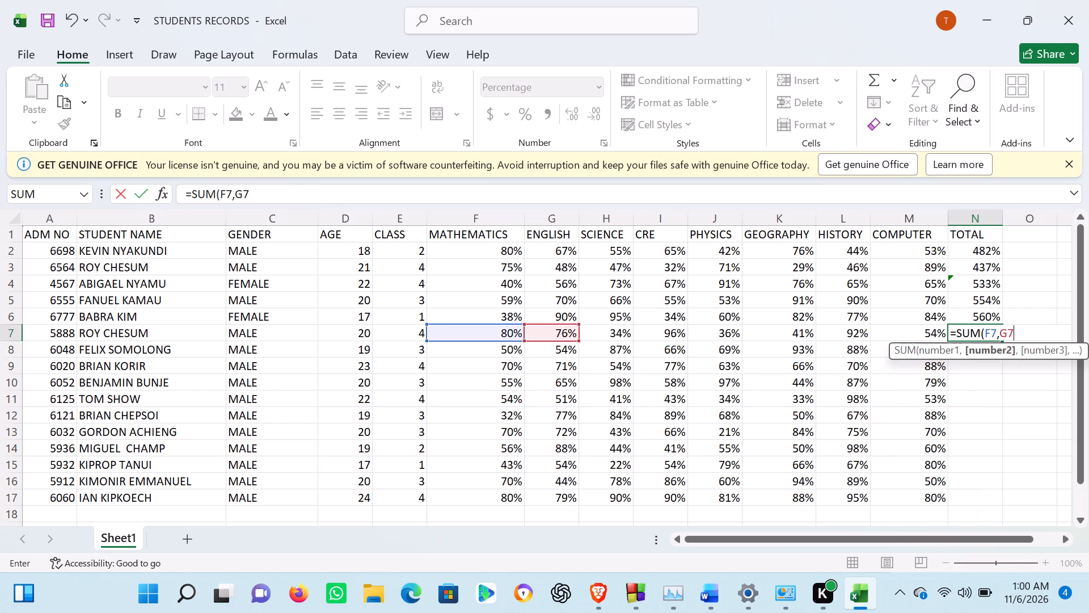
key(comma)
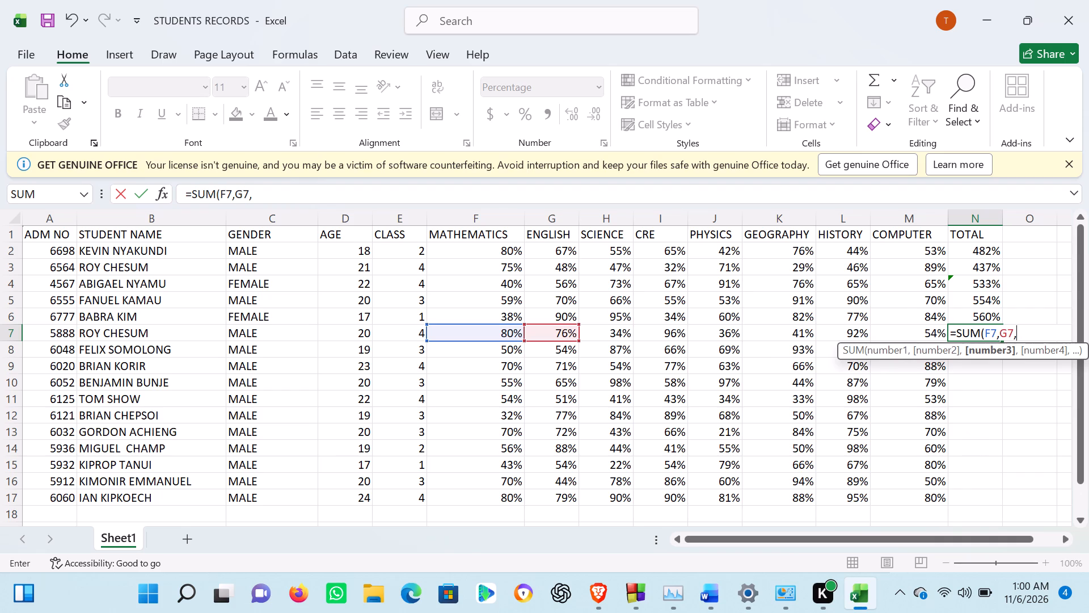
key(h)
key(7)
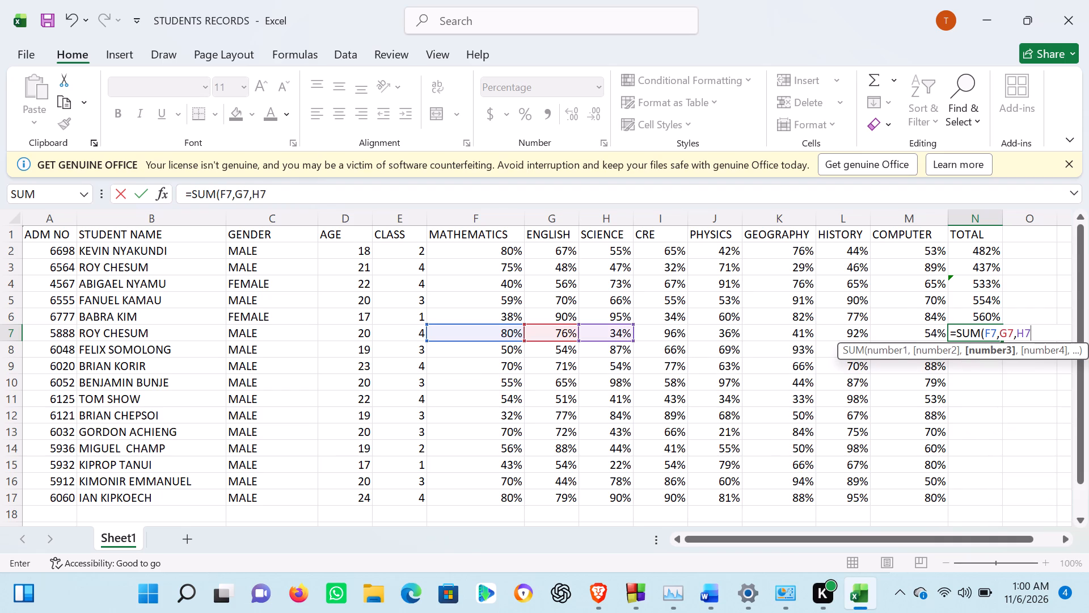
key(comma)
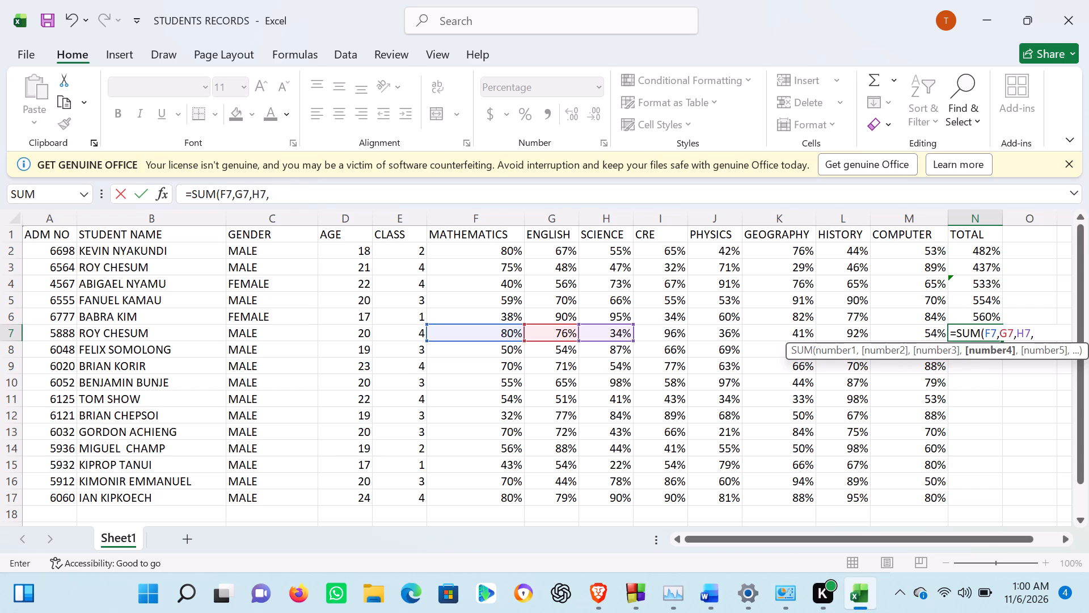
key(i)
key(7)
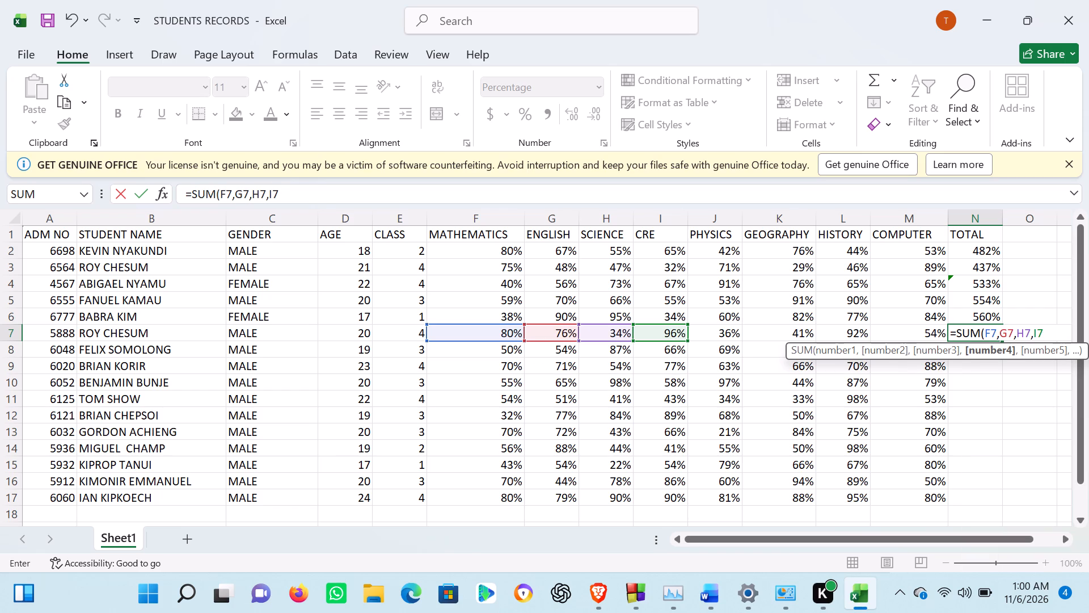
key(comma)
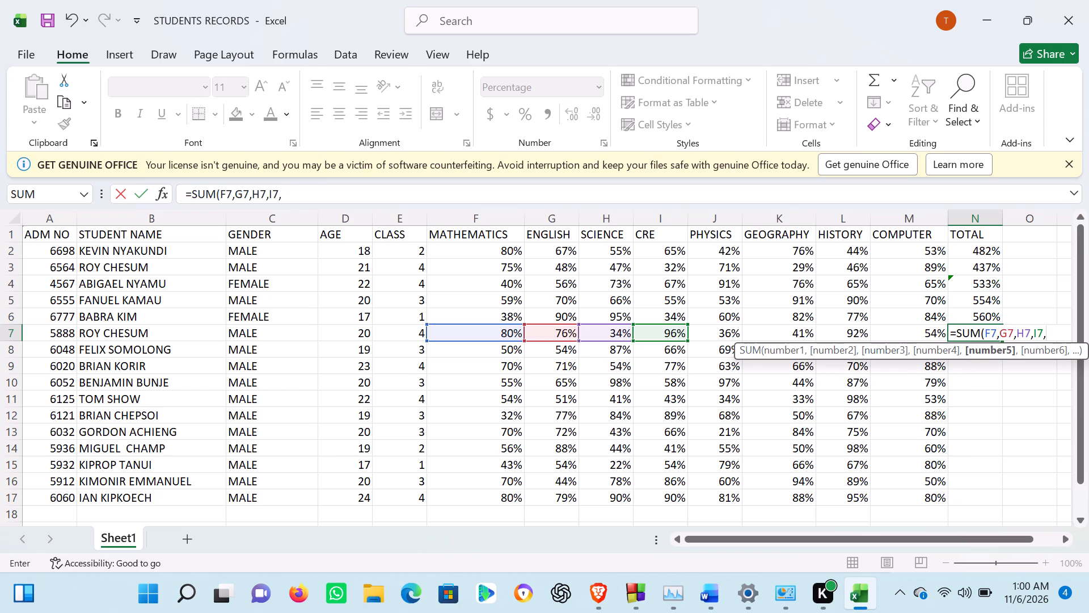
key(j)
key(7)
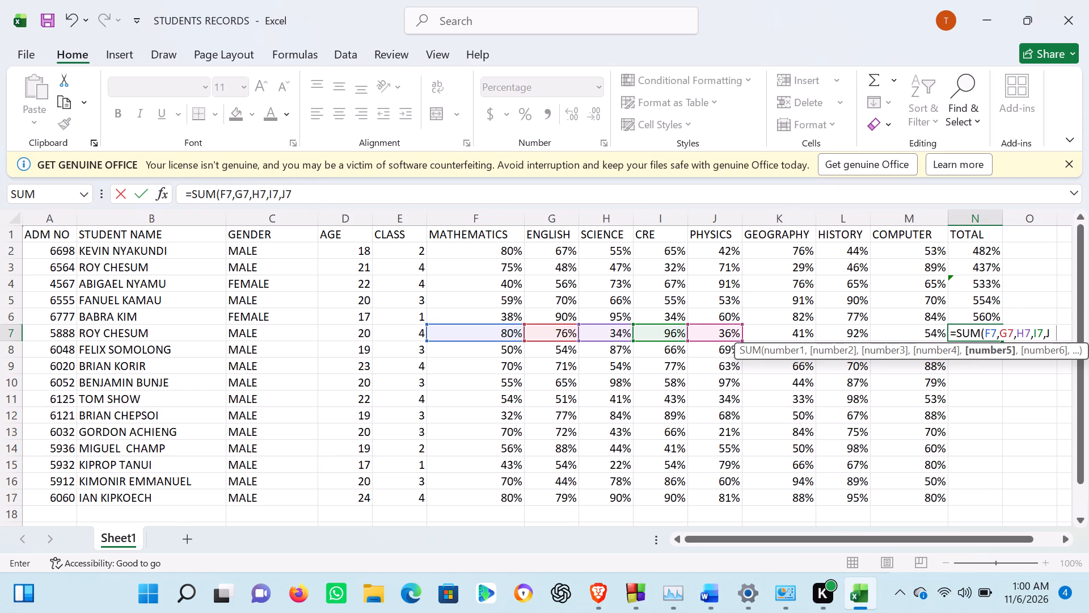
key(comma)
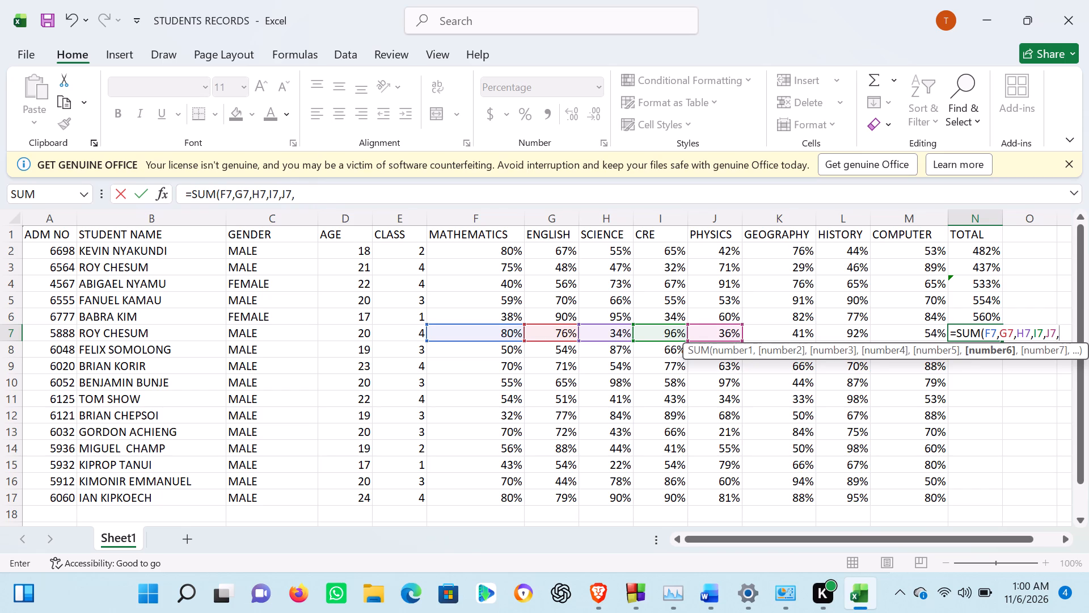
key(k)
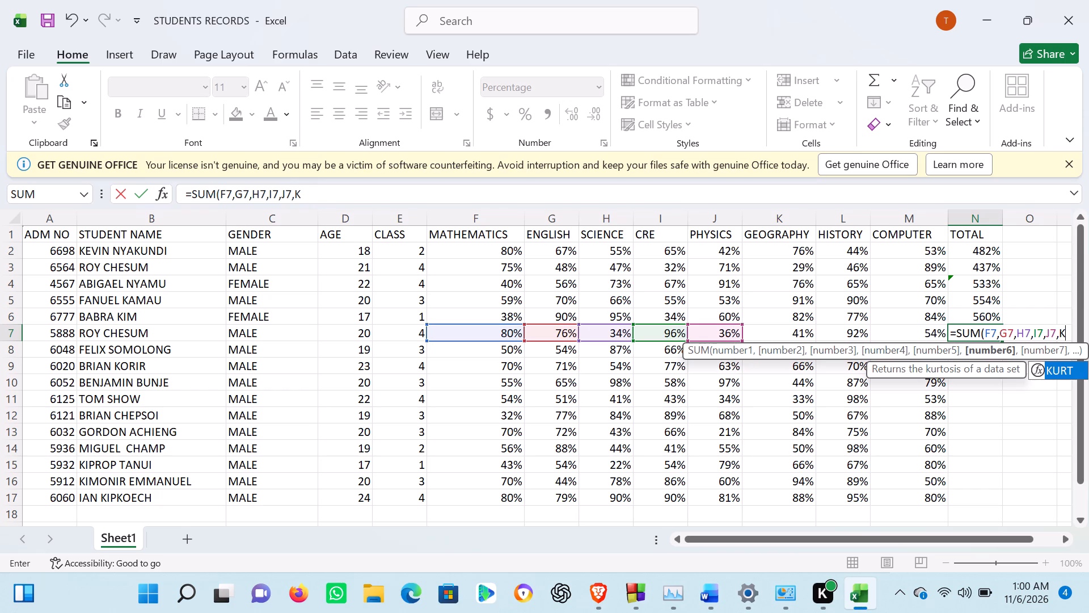
key(7)
key(comma)
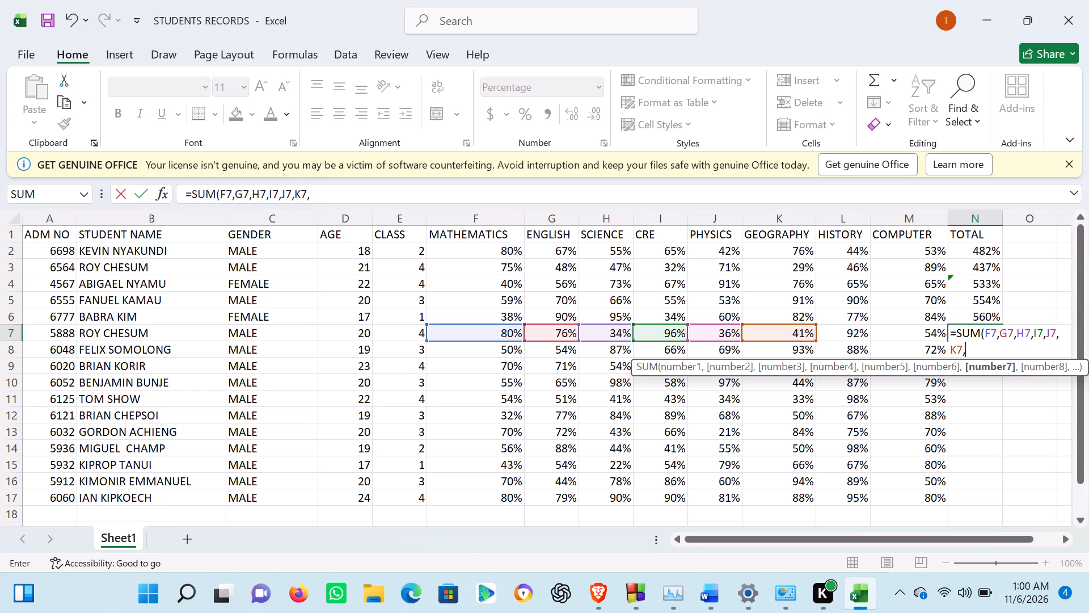
key(l)
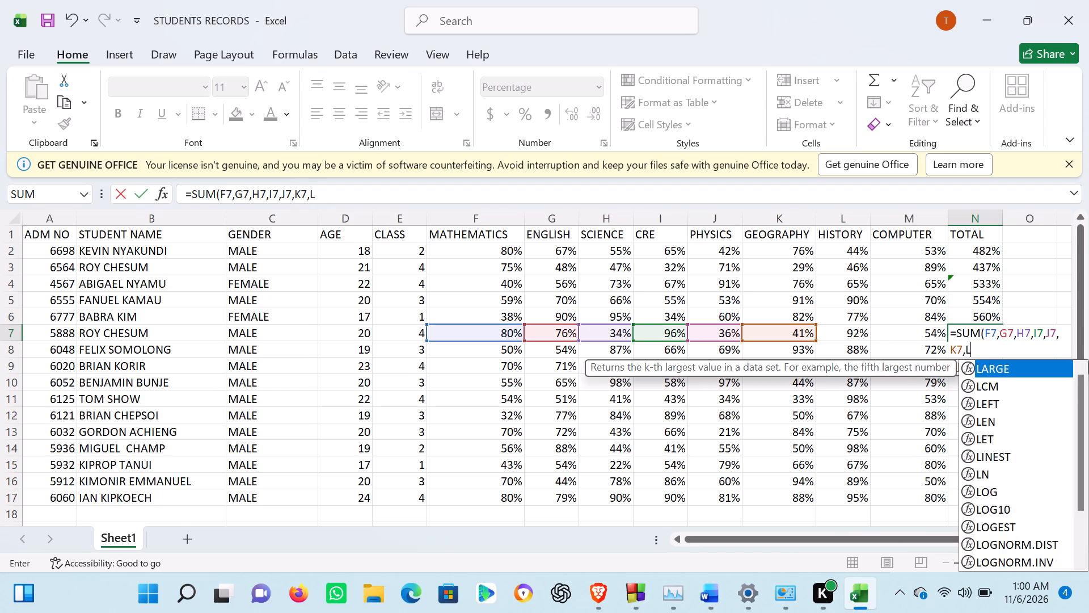
key(7)
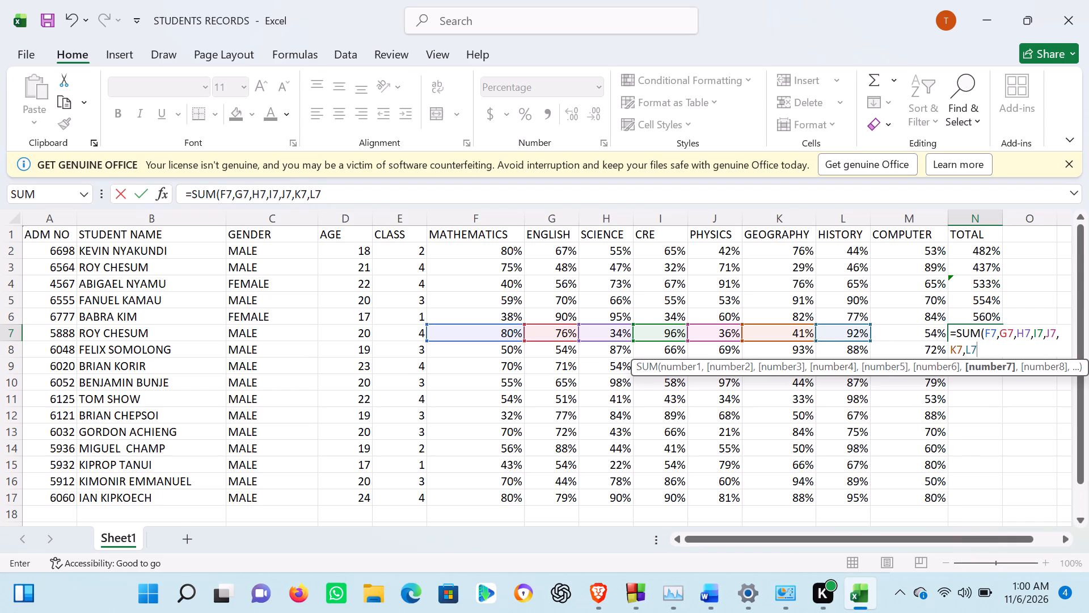
key(comma)
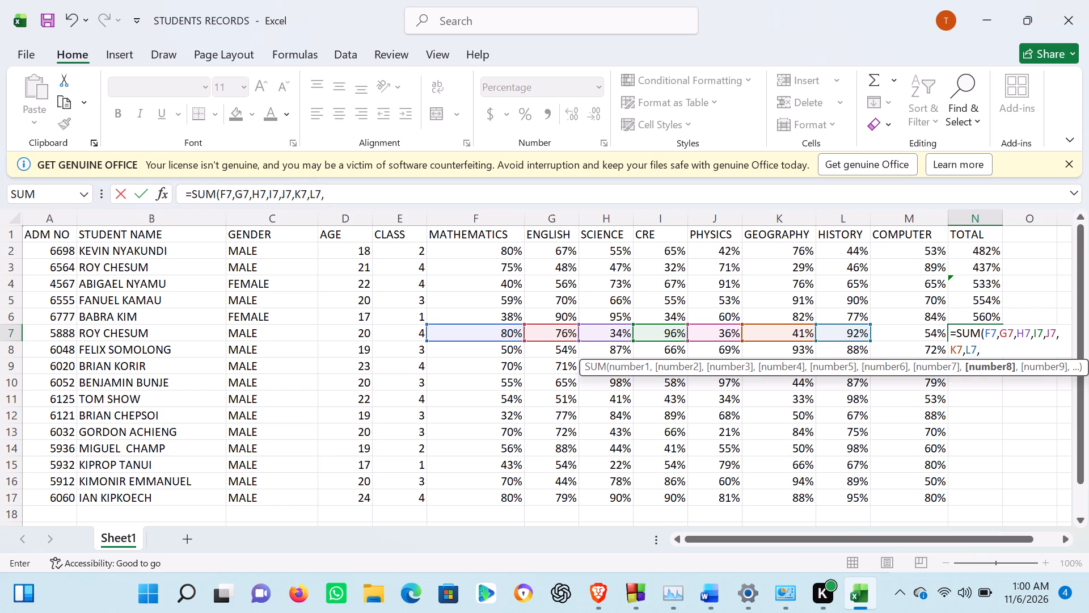
key(m)
key(7)
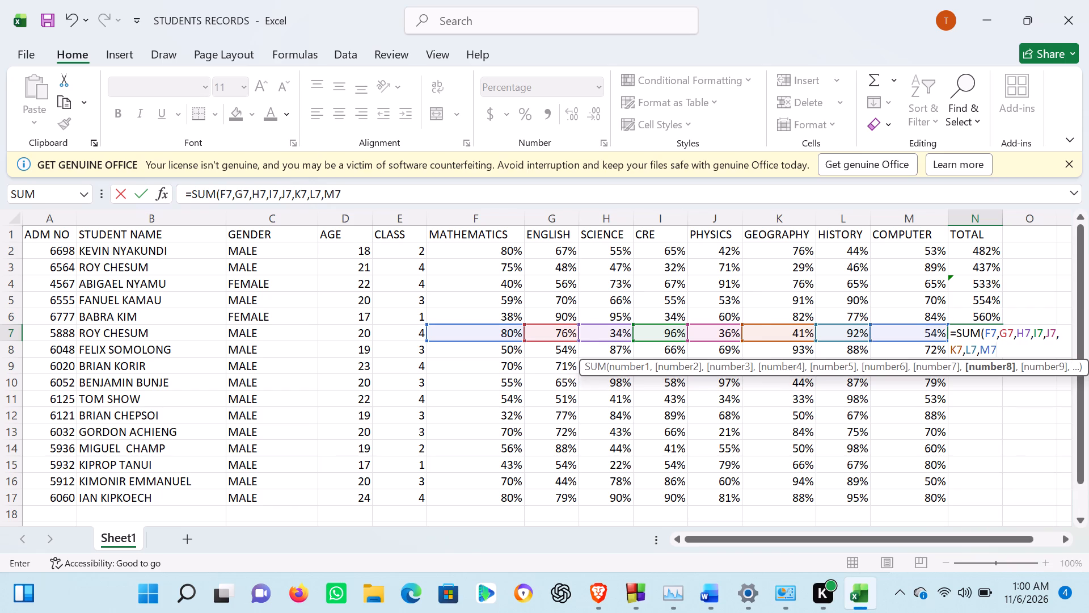
key(shift+parenright)
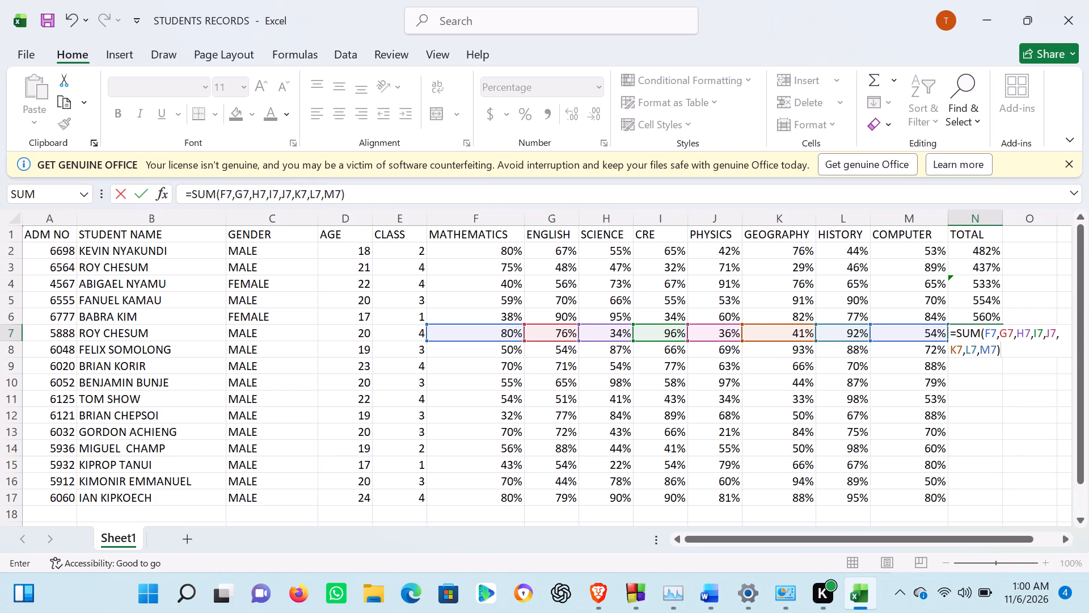
key(Return)
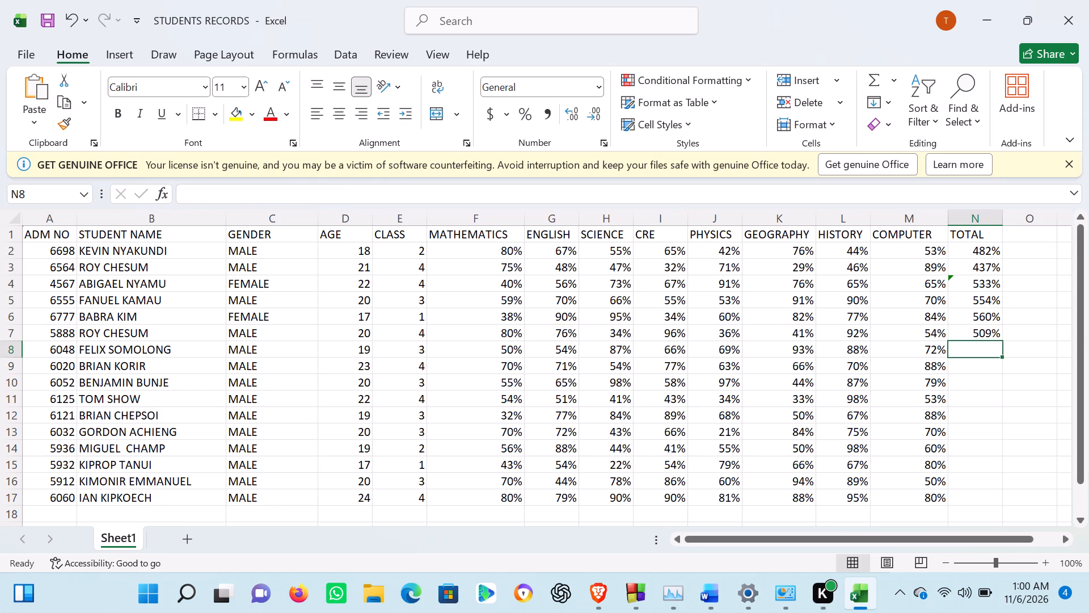
In cell N8, enter the formula =SUM(F8,G8,H8,I8,J8,K8,L8,M8) to total the seventh student's marks from MATHEMATICS through COMPUTER.
click(962, 359)
click(962, 347)
key(equal)
key(s)
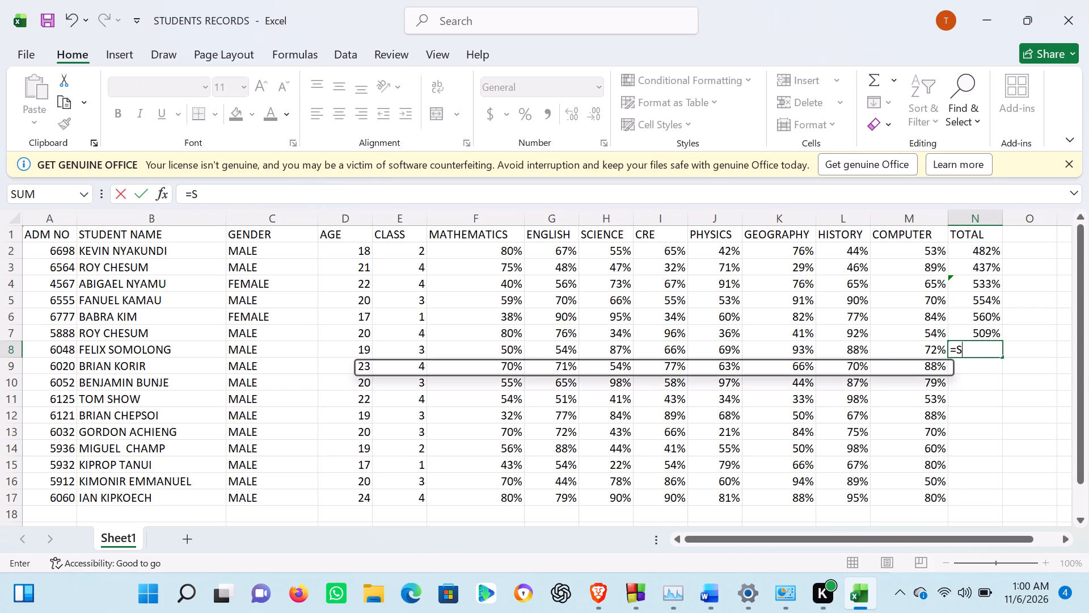
text(UM)
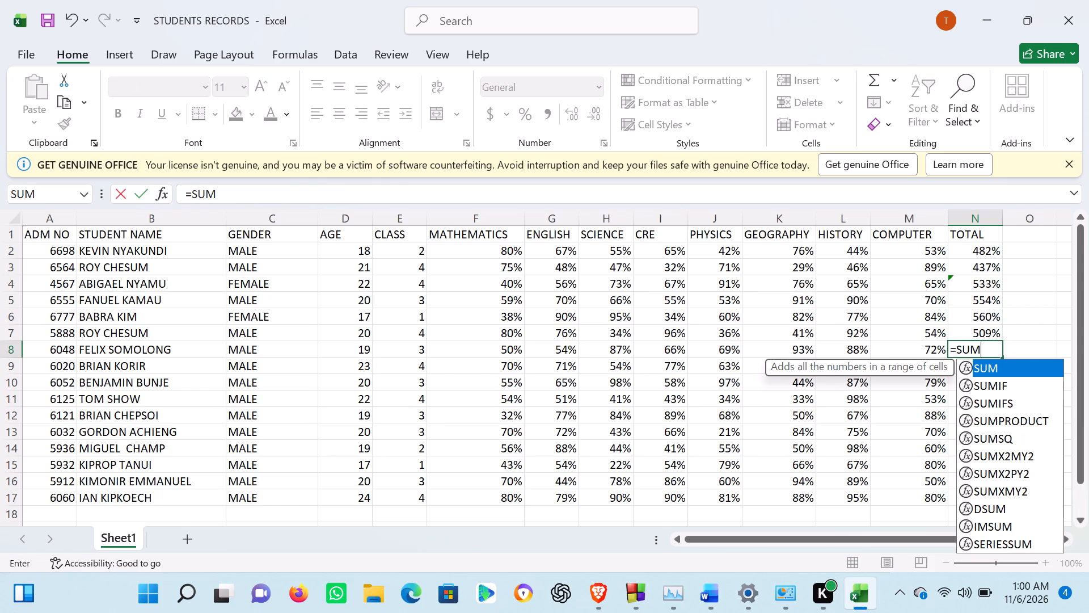
key(shift+parenleft)
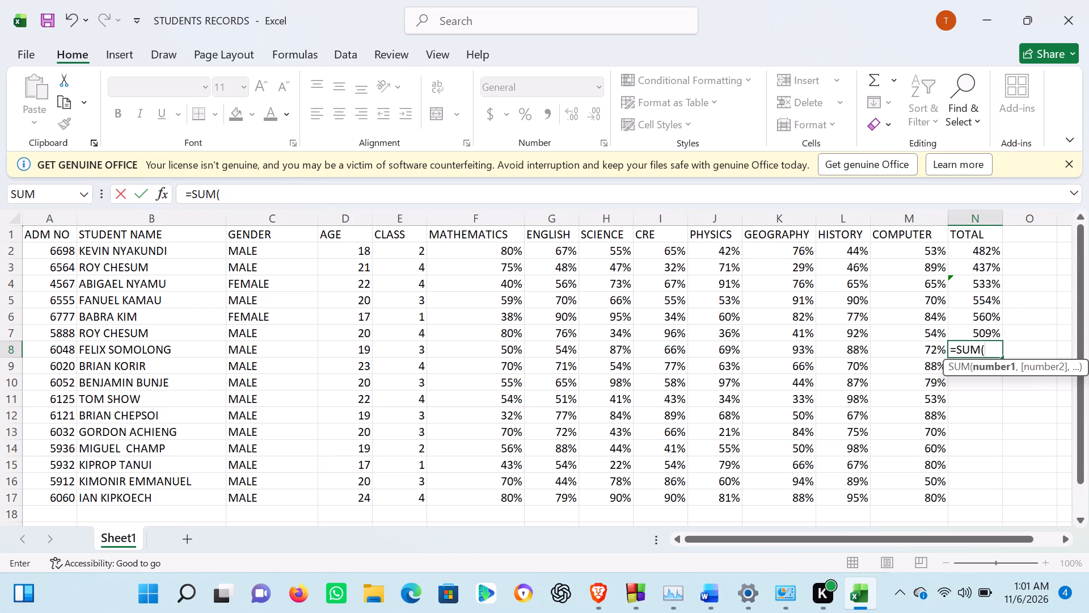
text(50)
key(comma)
key(BackSpace)
key(BackSpace)
key(BackSpace)
text(F8)
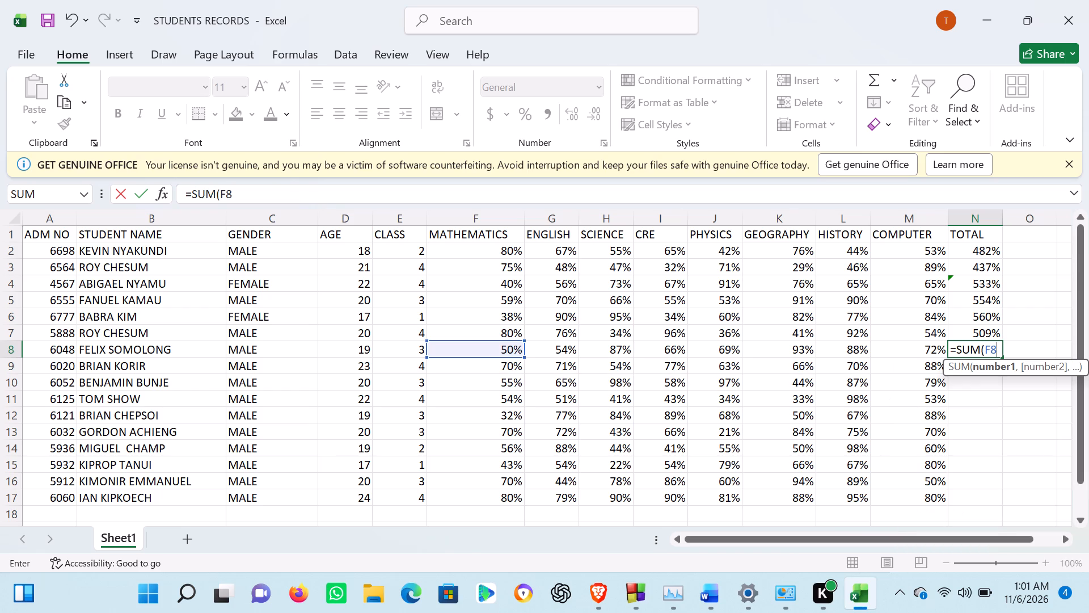
key(comma)
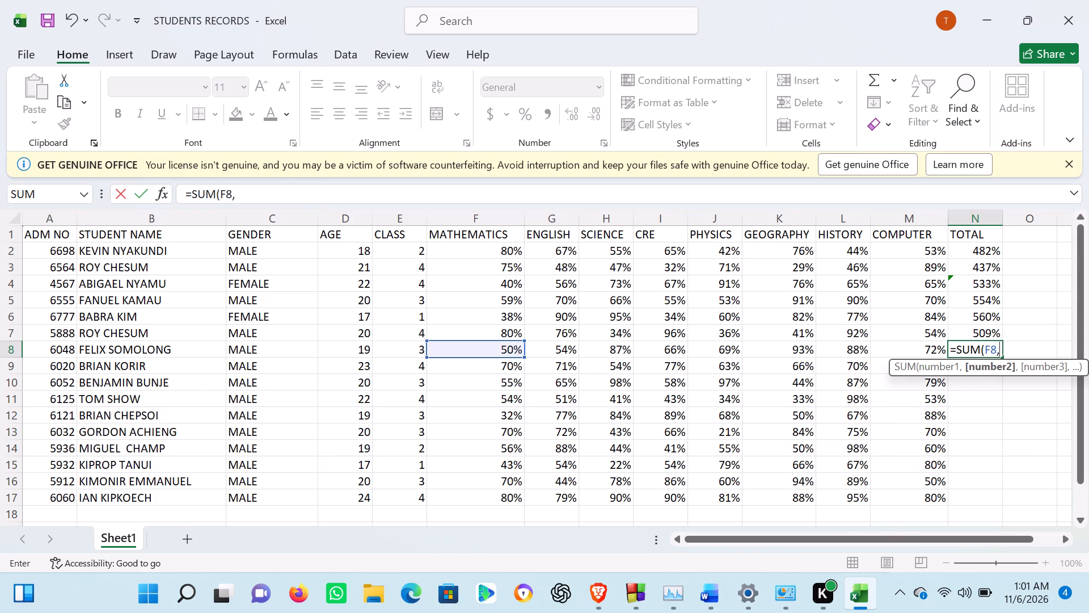
key(g)
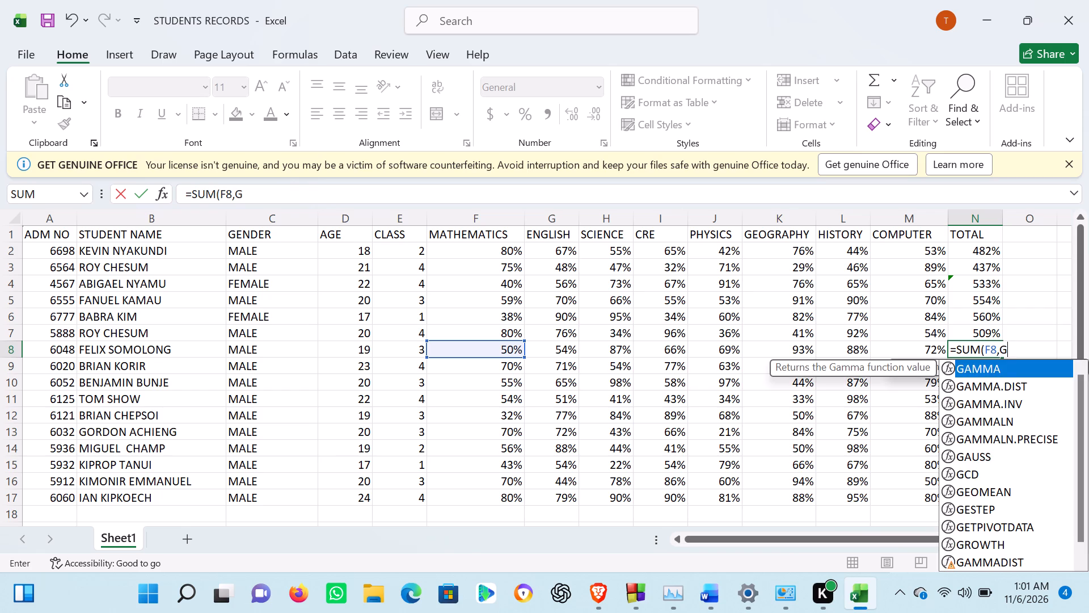
key(8)
key(comma)
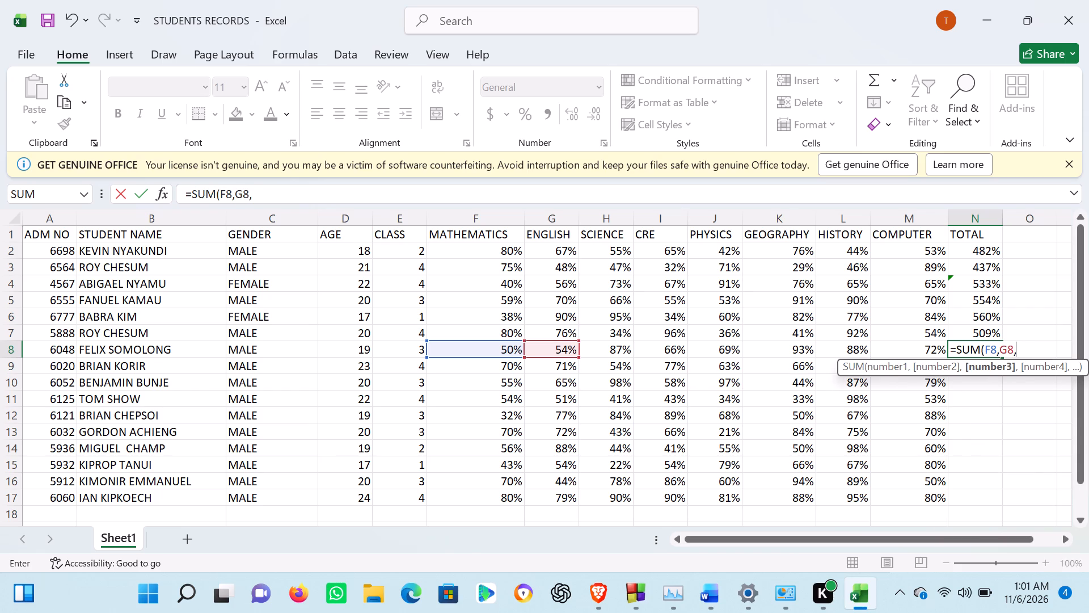
key(h)
key(8)
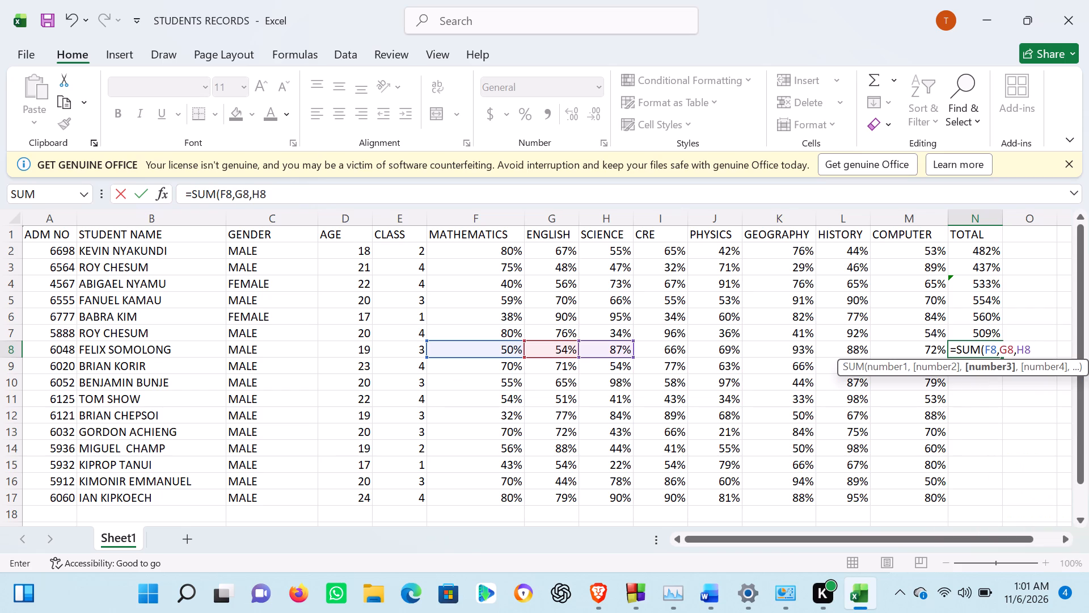
key(comma)
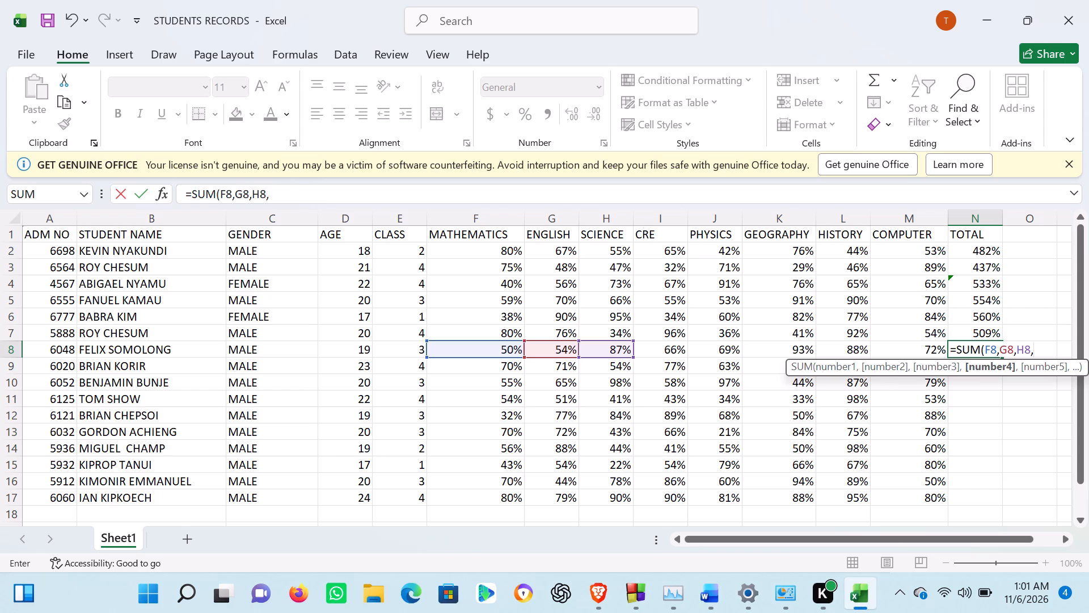
key(i)
key(8)
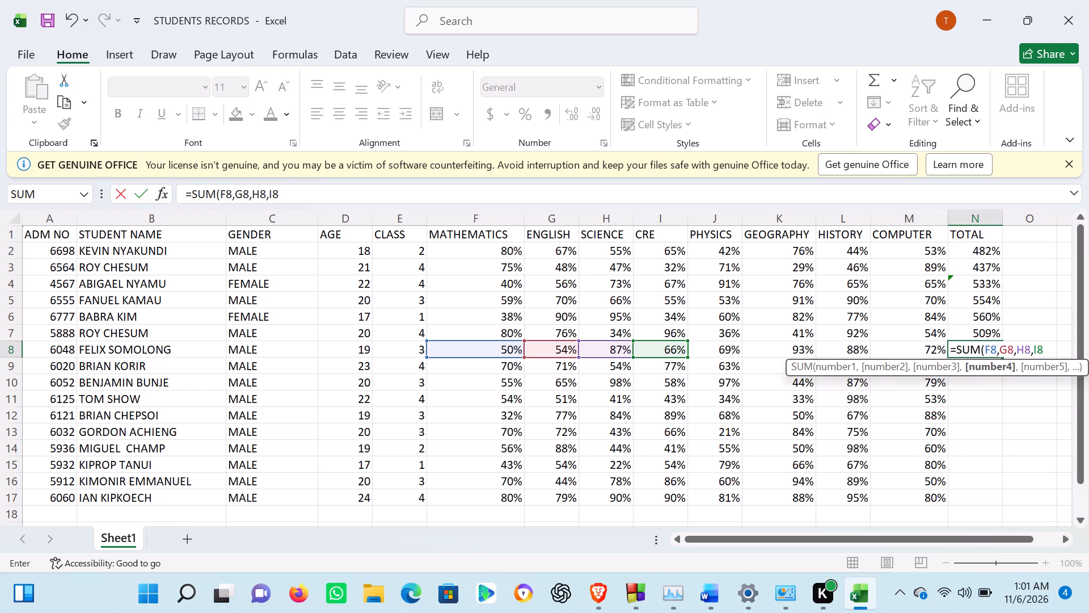
key(comma)
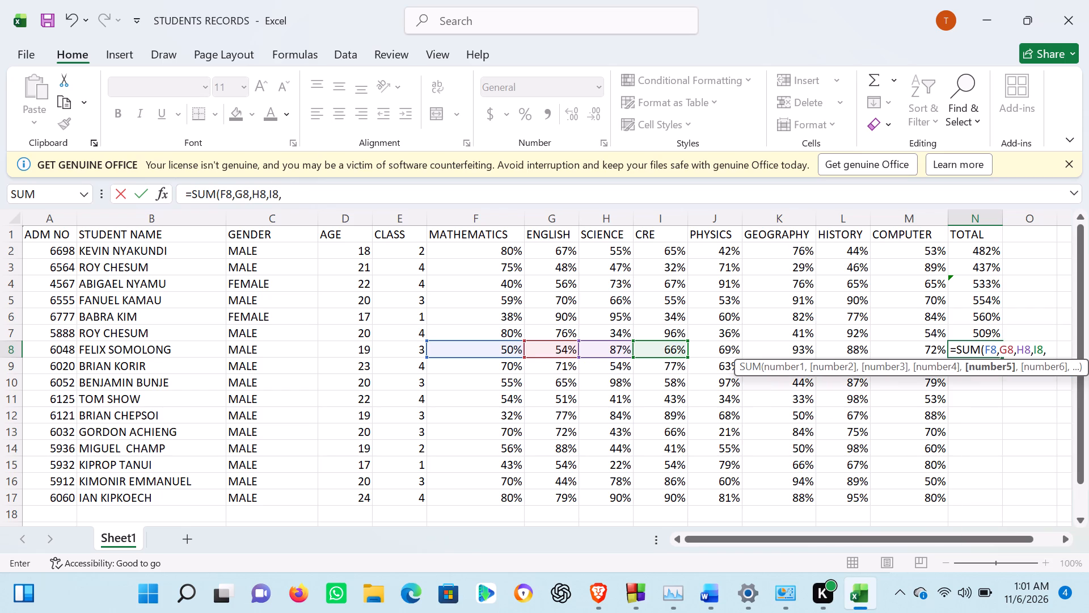
key(j)
key(8)
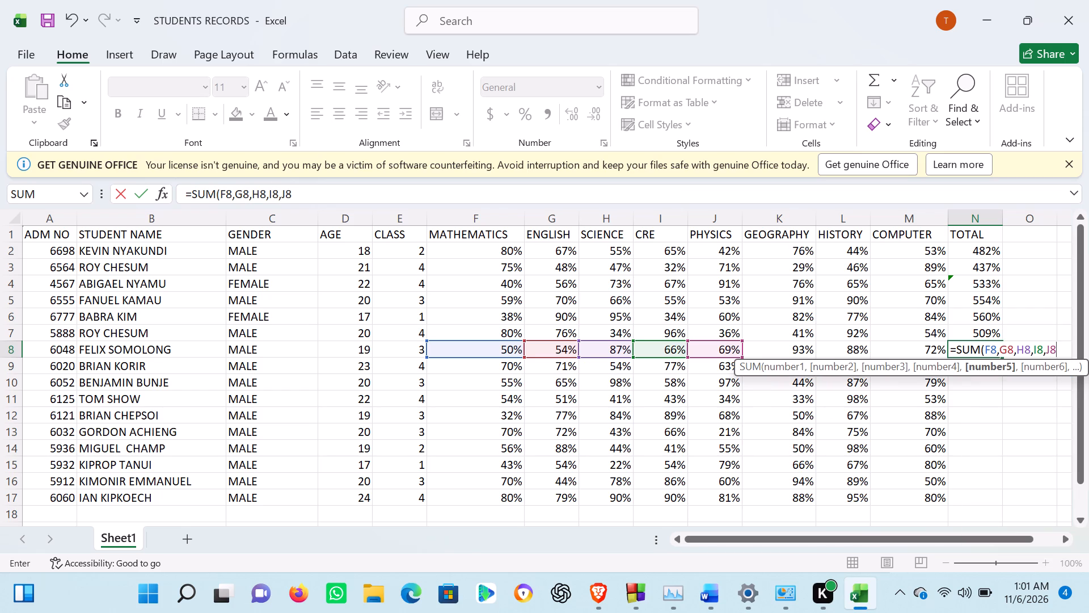
key(comma)
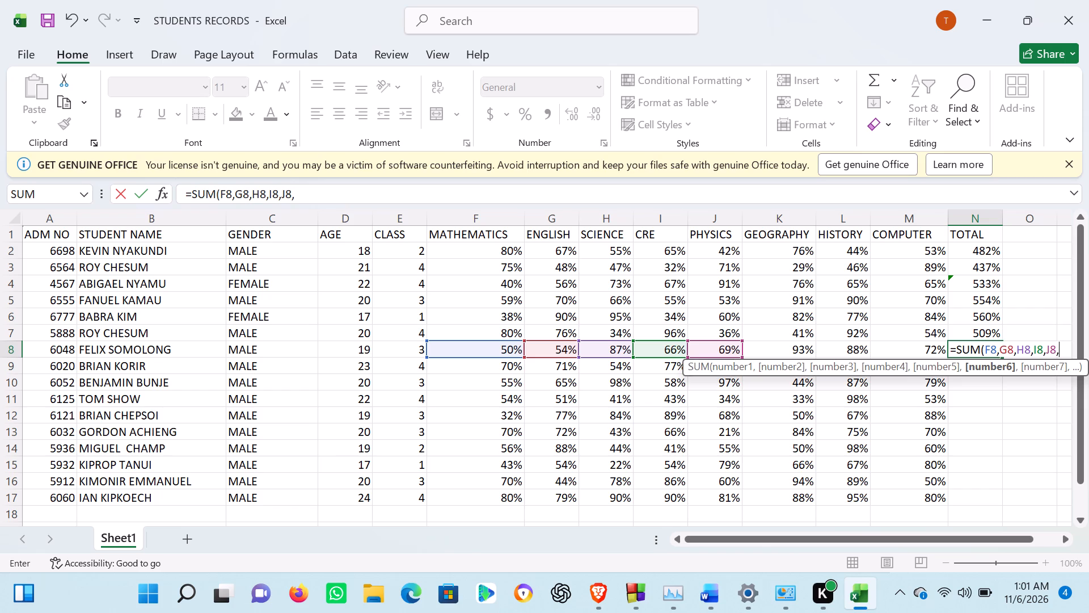
key(k)
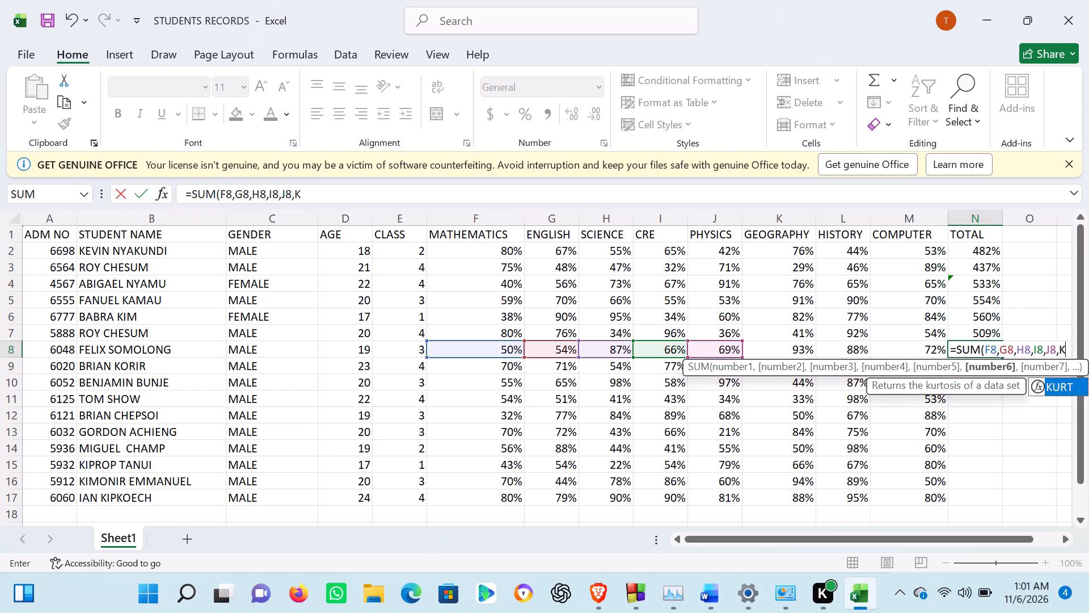
key(8)
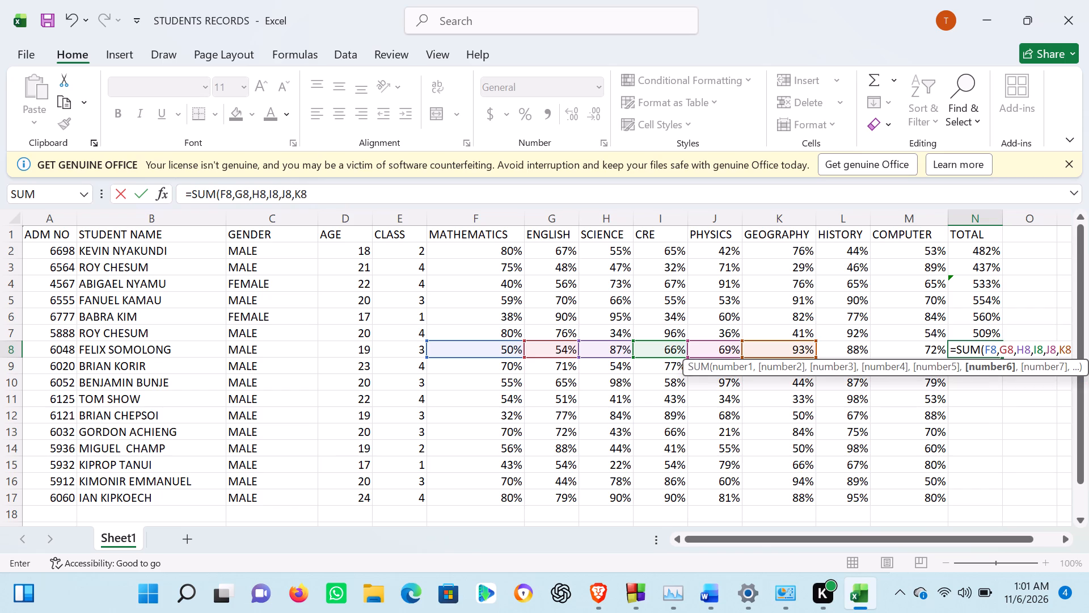
key(comma)
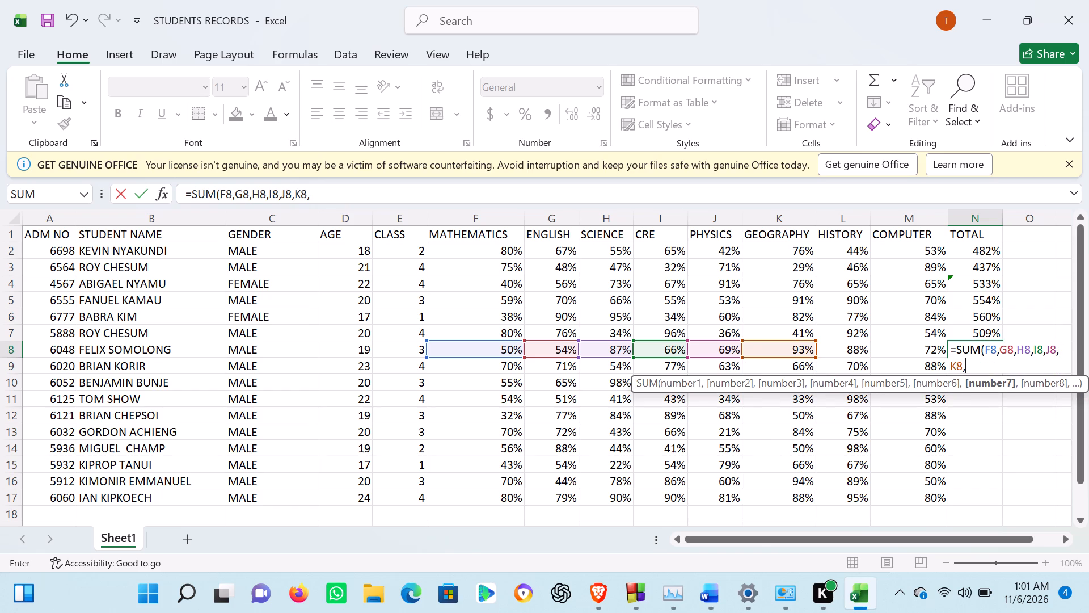
key(l)
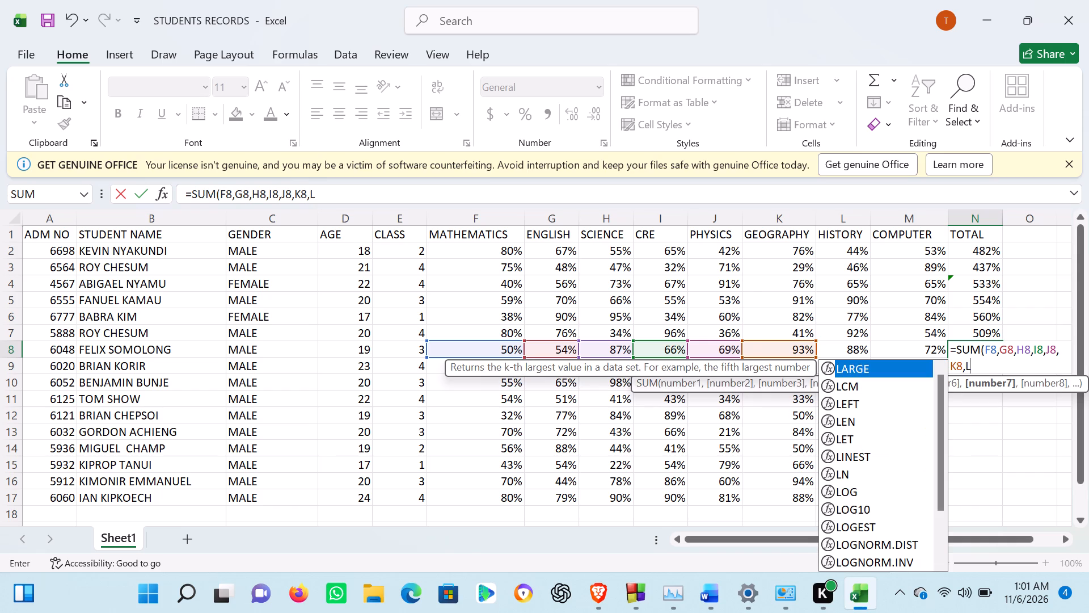
key(8)
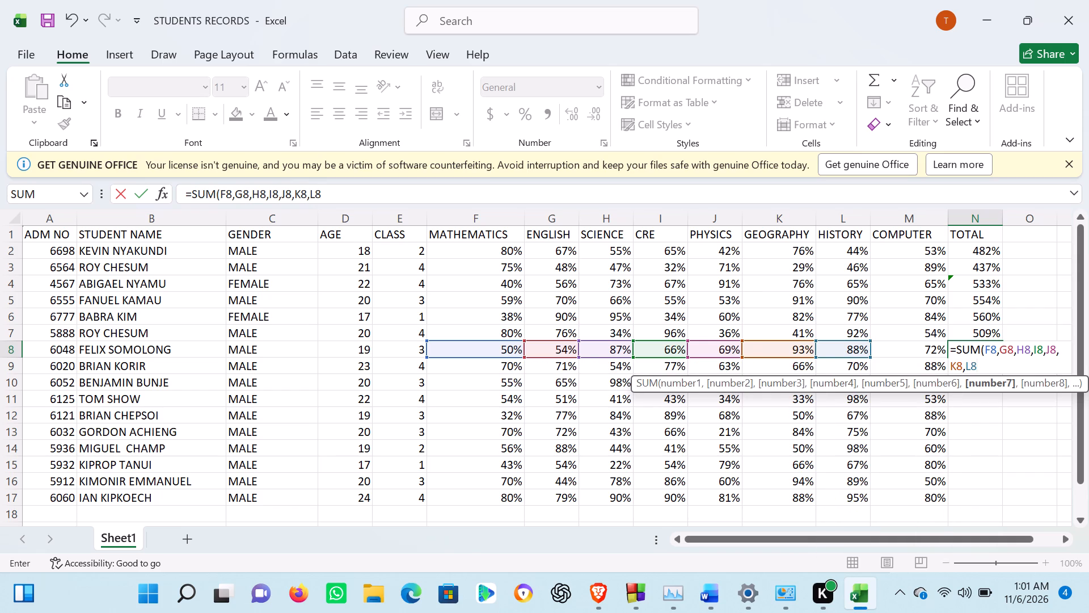
text(,M)
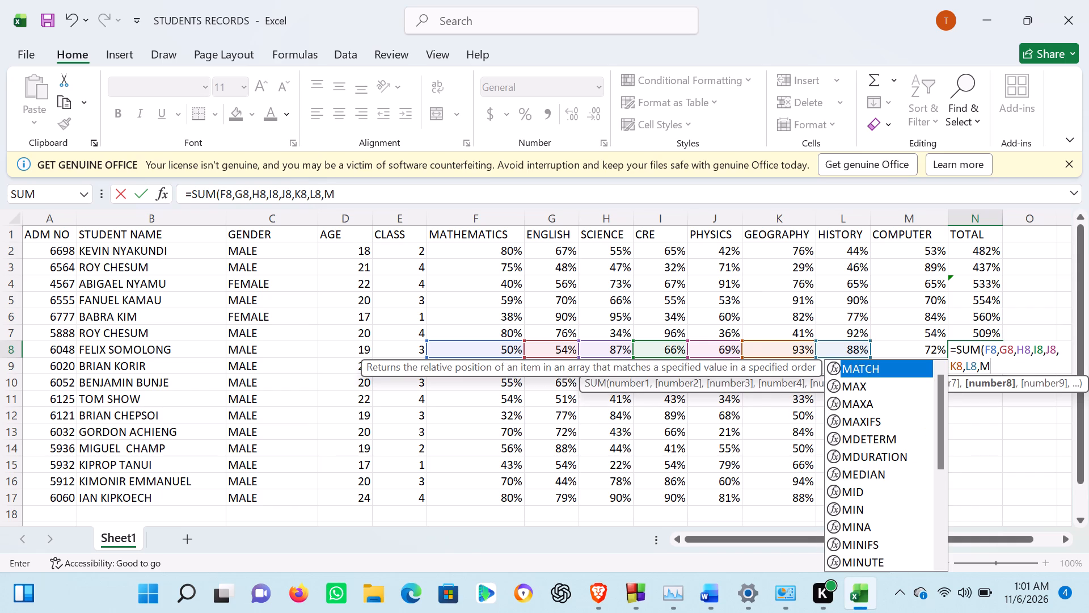
key(8)
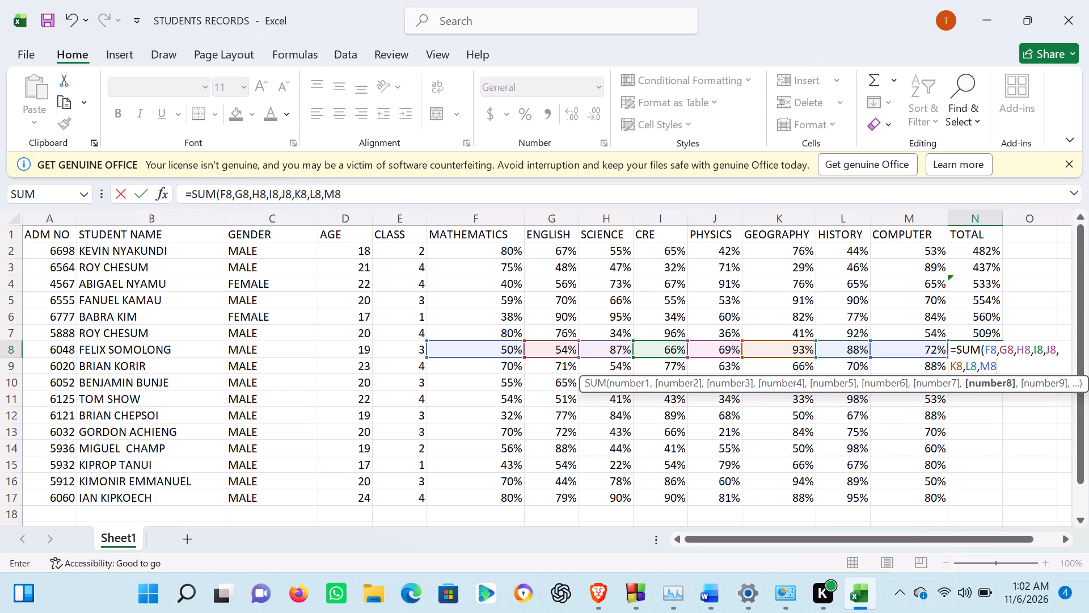
key(shift+parenright)
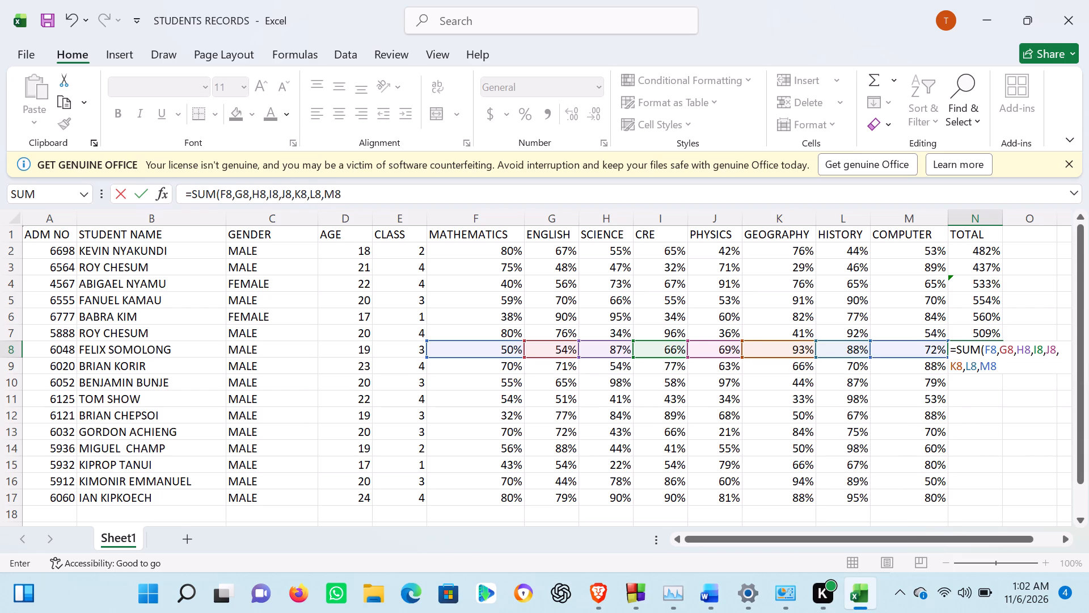
key(Return)
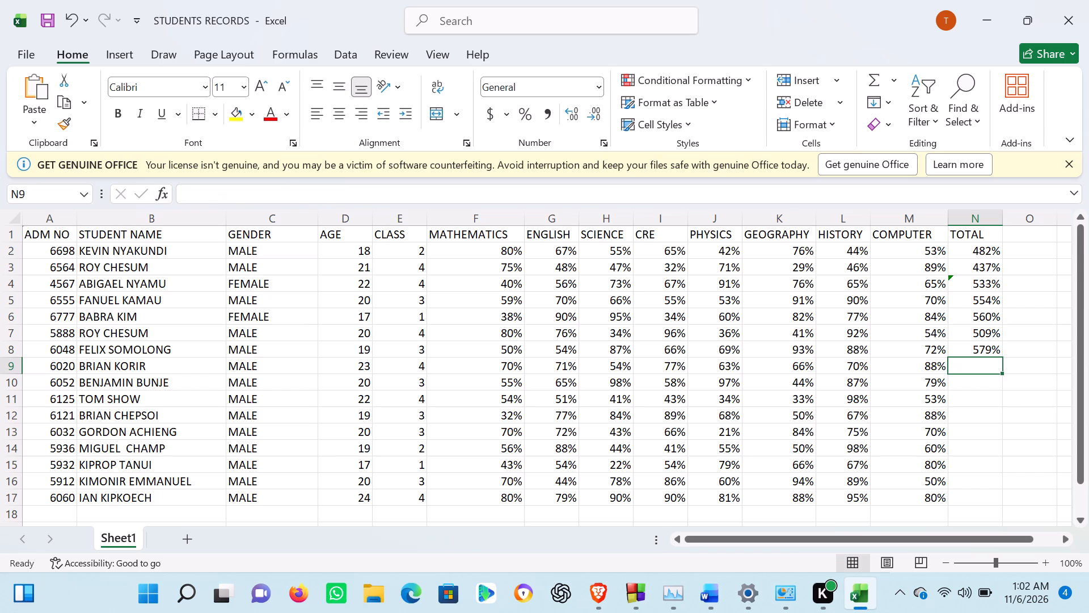
In cell N9, enter the formula =SUM(F9,G9,H9,I9,J9,K9,L9,M9) to total the eighth student's marks from MATHEMATICS through COMPUTER.
click(959, 370)
key(equal)
key(s)
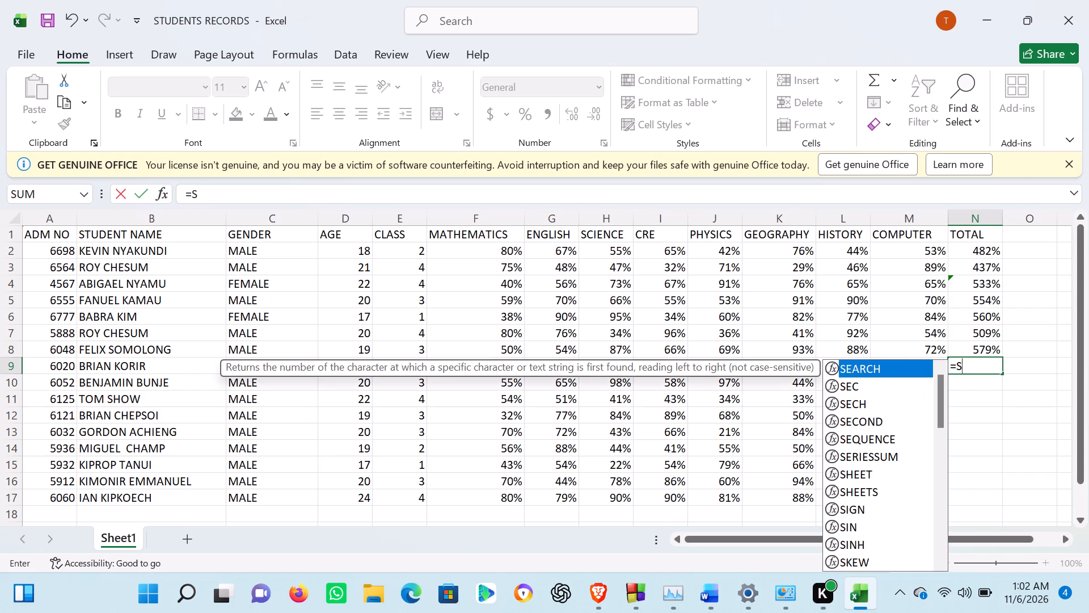
text(UM)
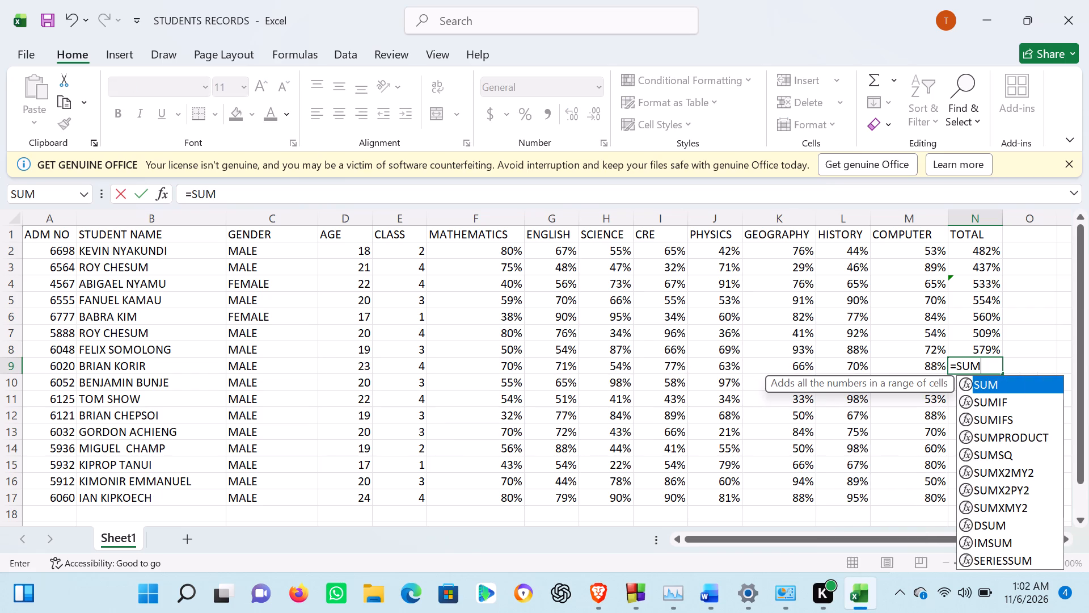
key(shift+parenleft)
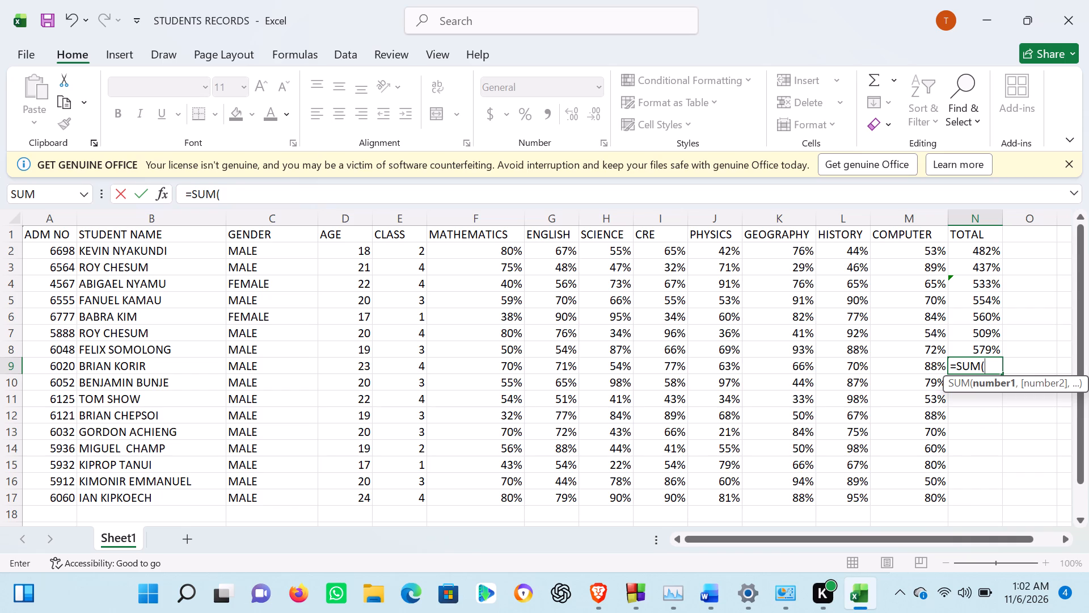
key(f)
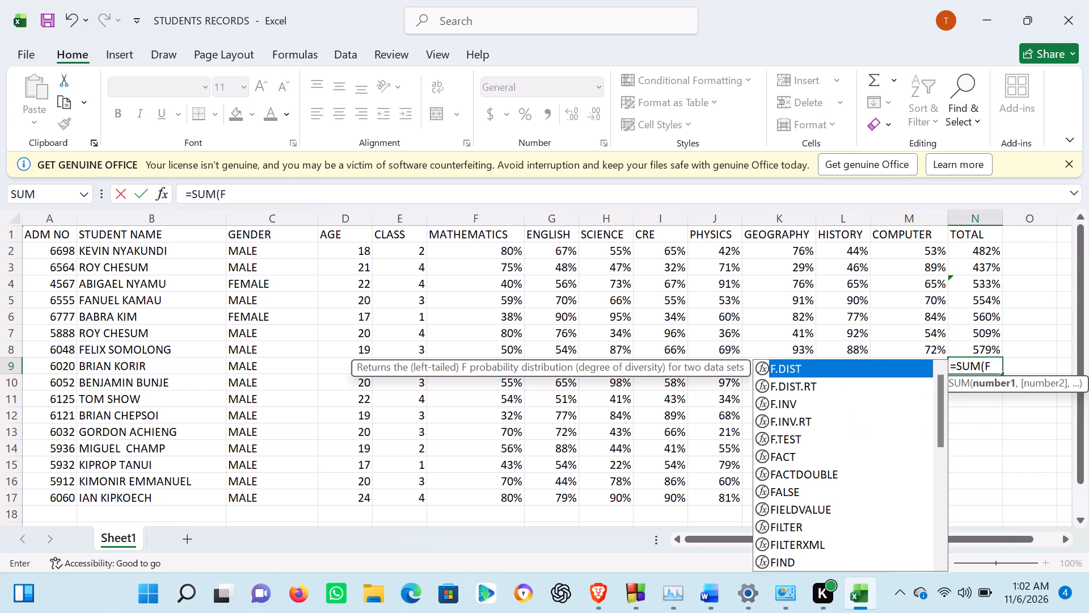
key(9)
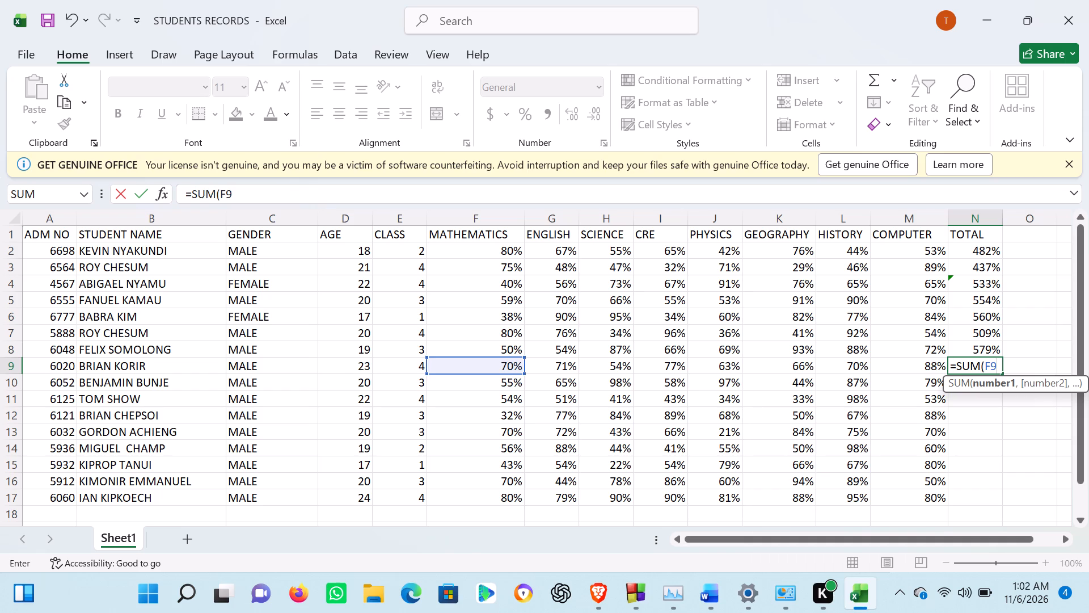
key(comma)
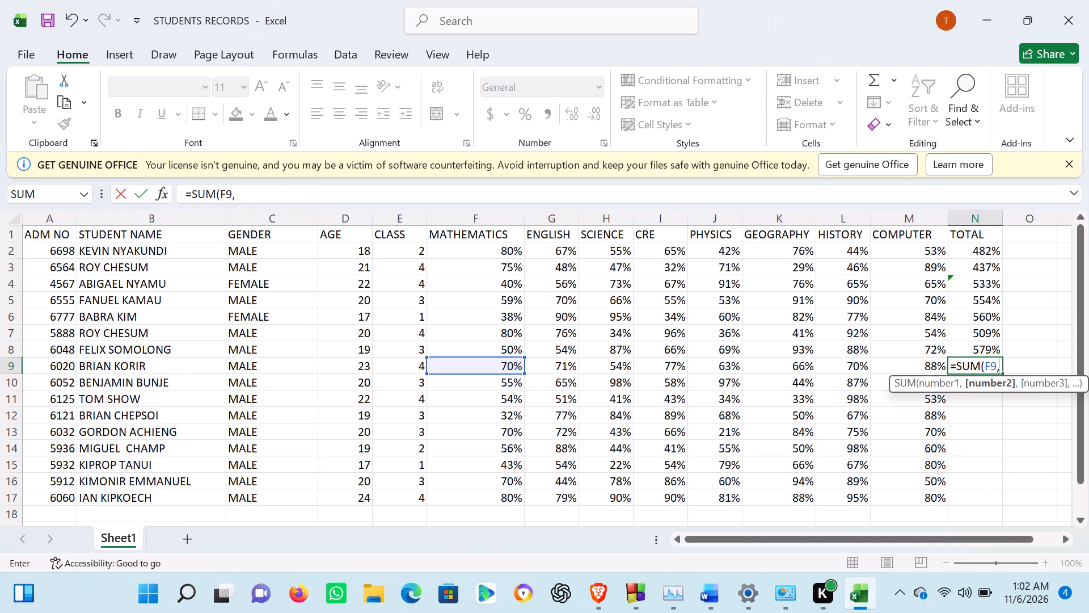
key(g)
key(9)
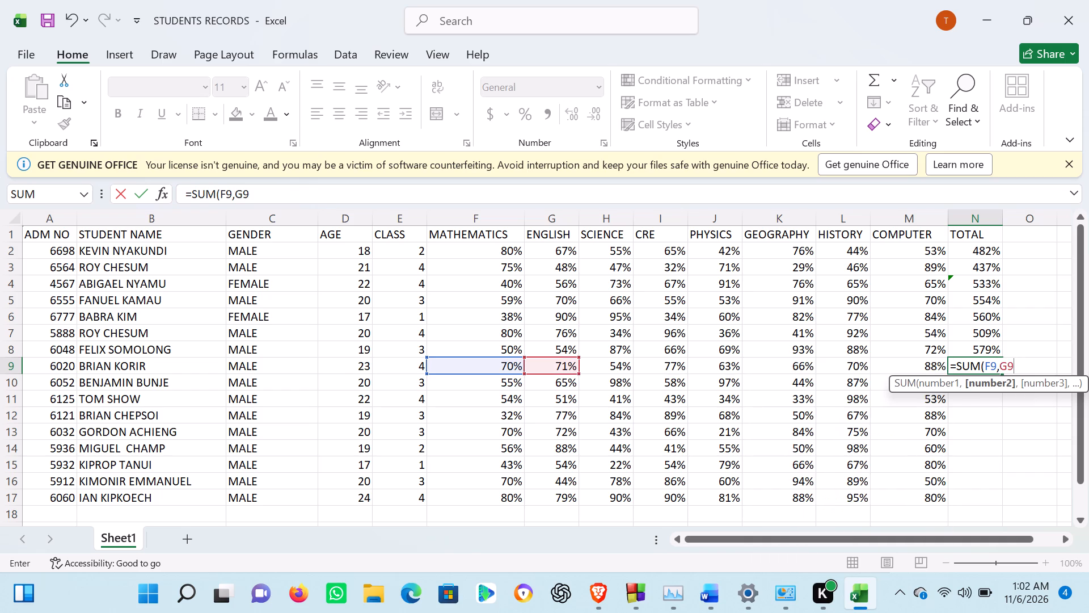
key(comma)
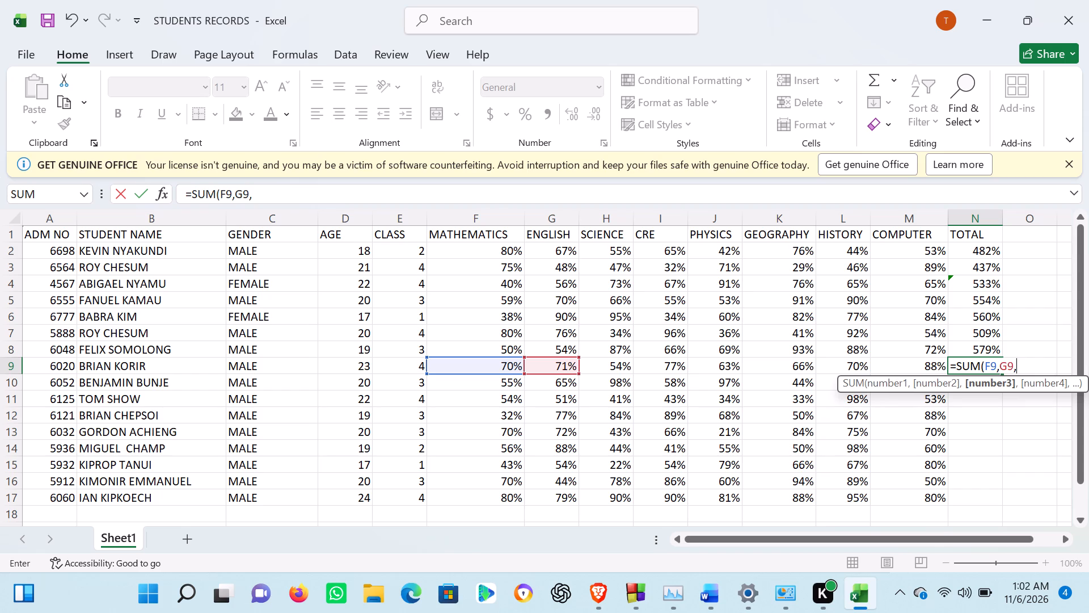
key(h)
key(9)
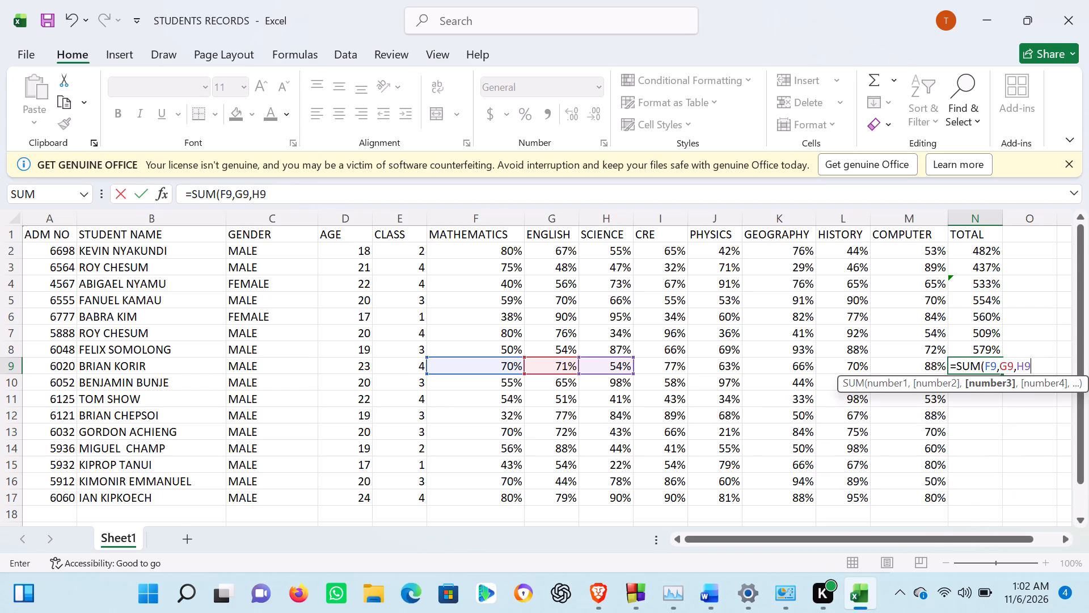
key(comma)
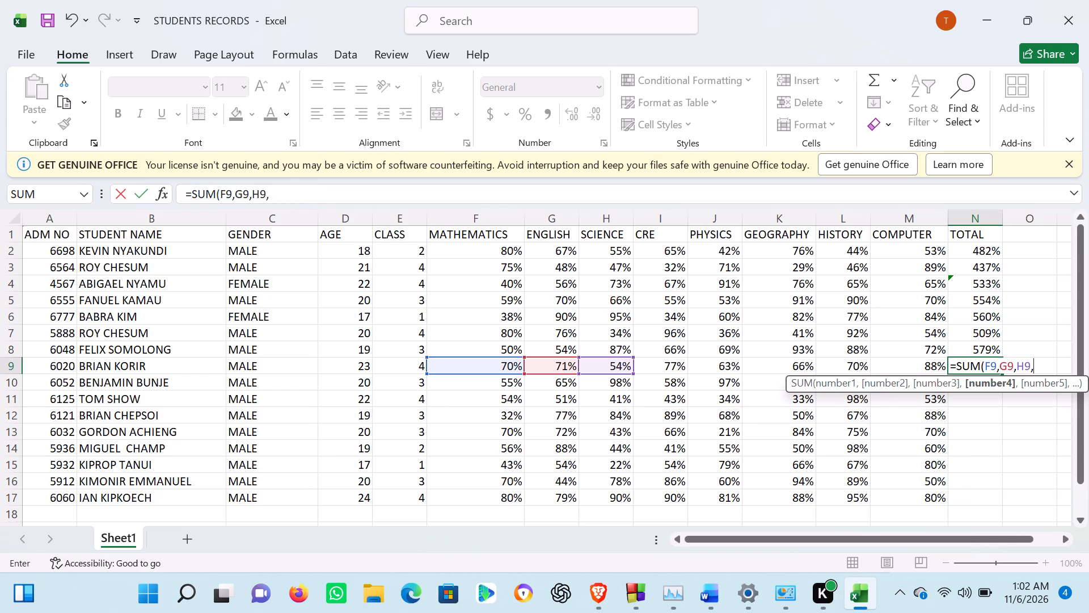
text(I9,)
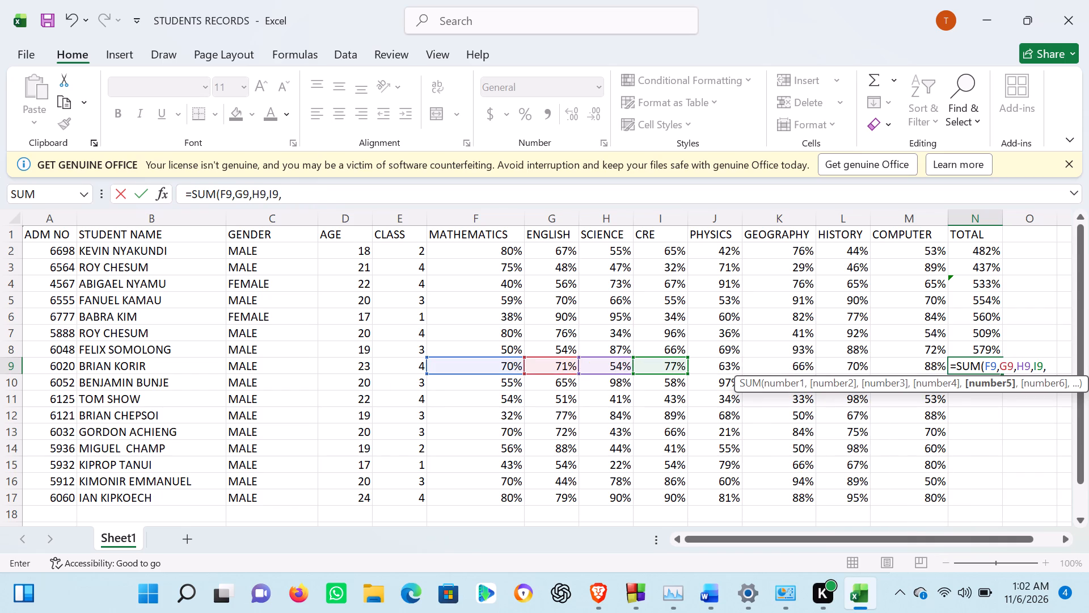
key(j)
key(9)
key(comma)
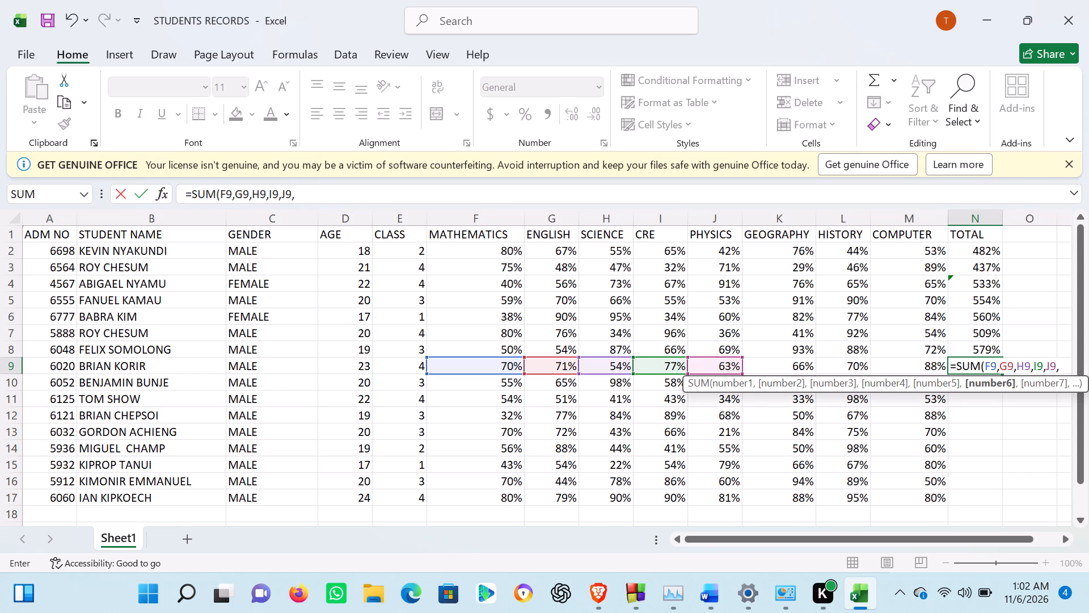
key(k)
key(9)
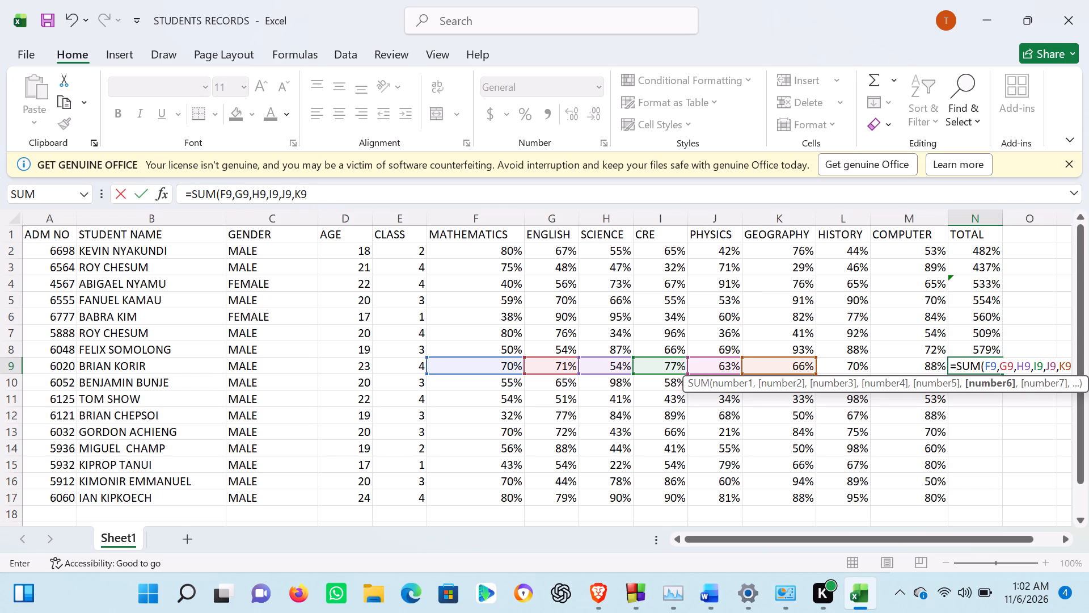
key(comma)
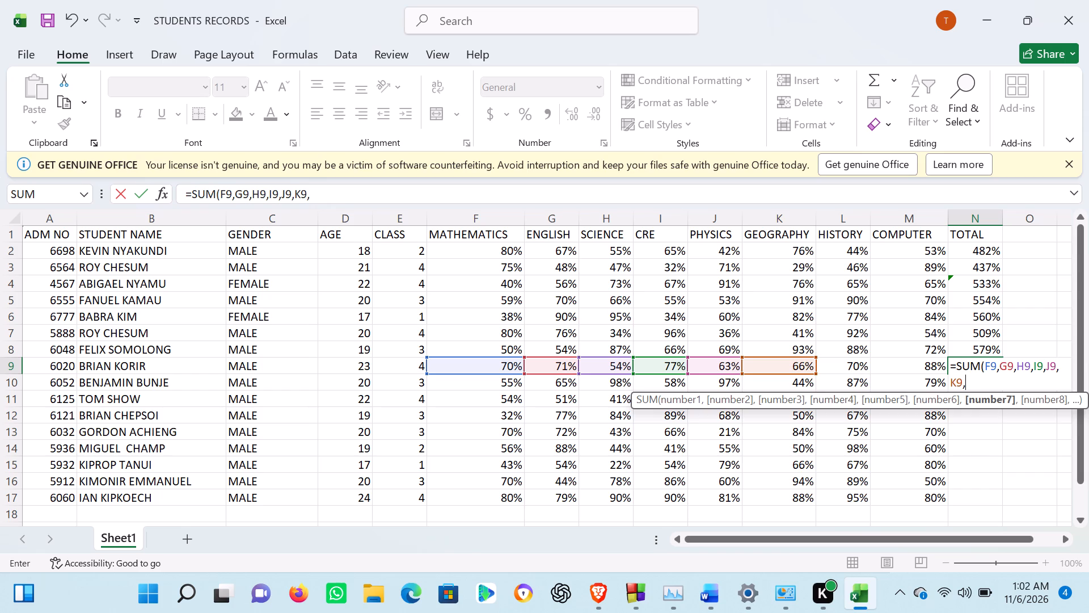
key(l)
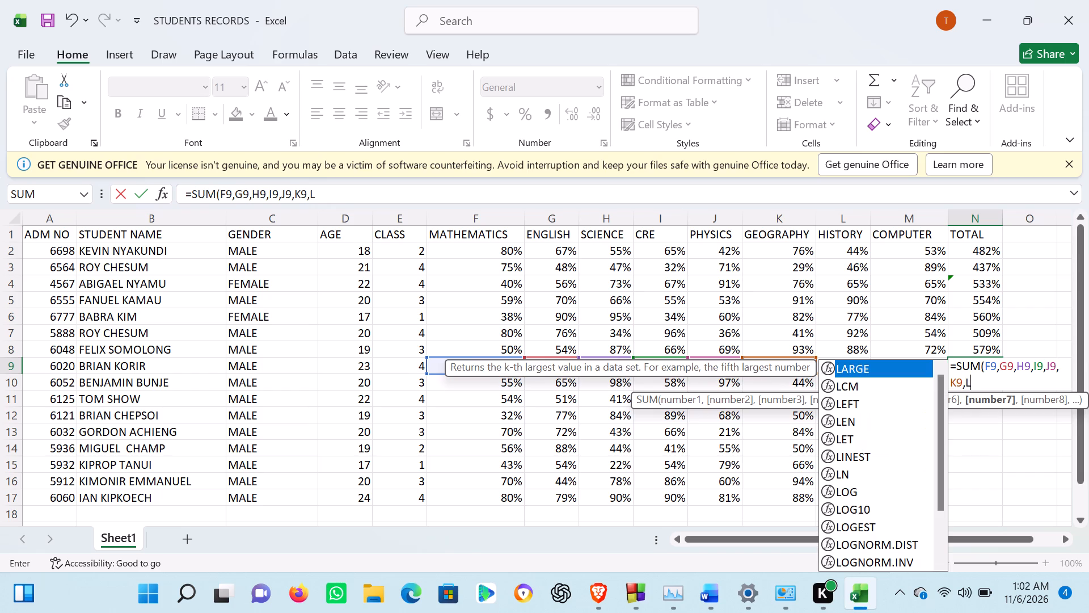
key(9)
key(comma)
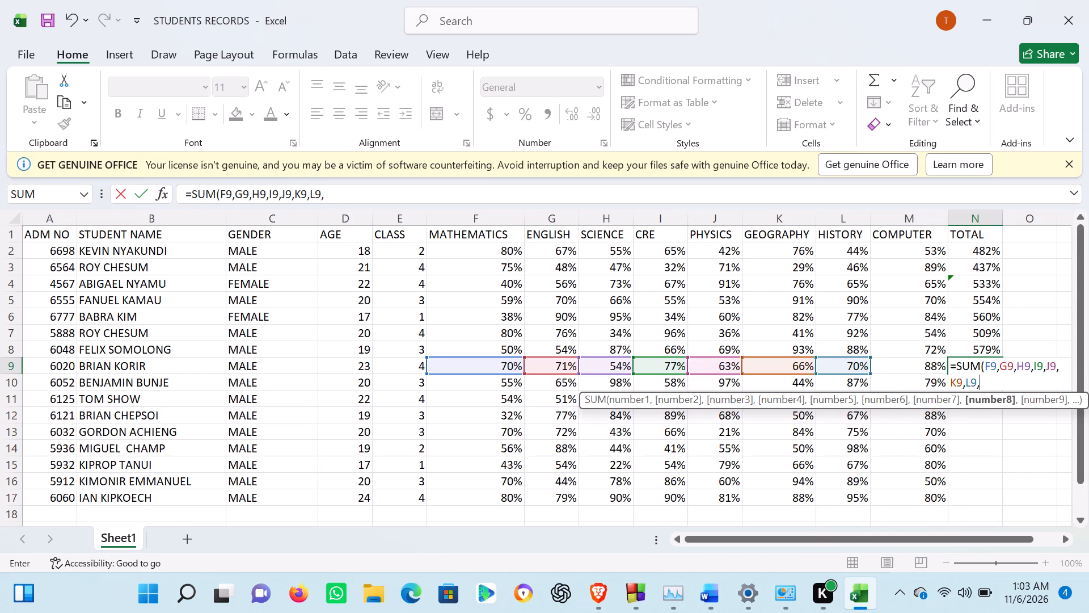
key(m)
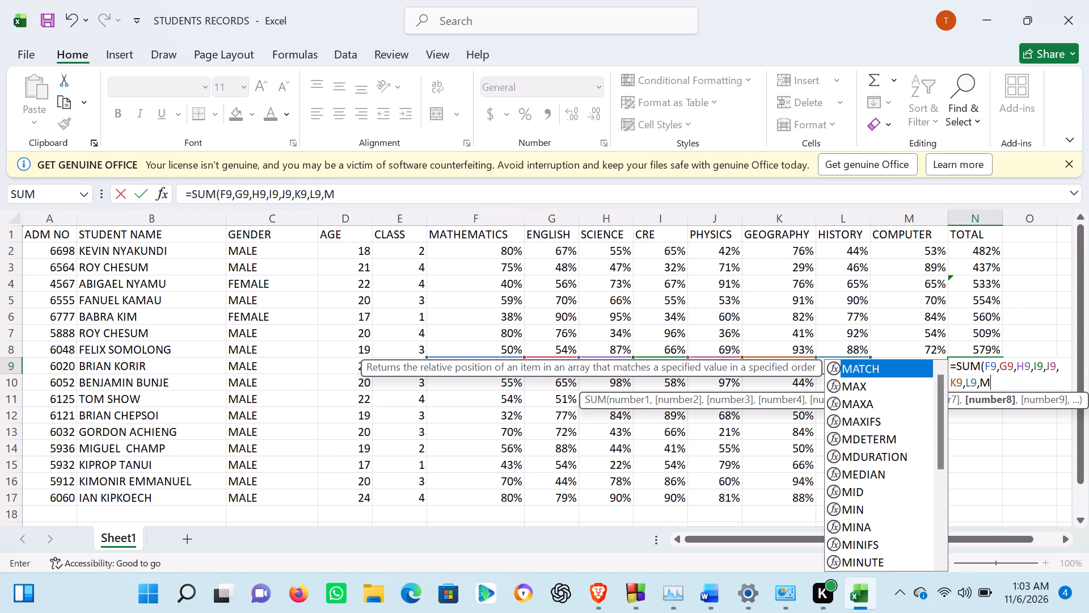
key(9)
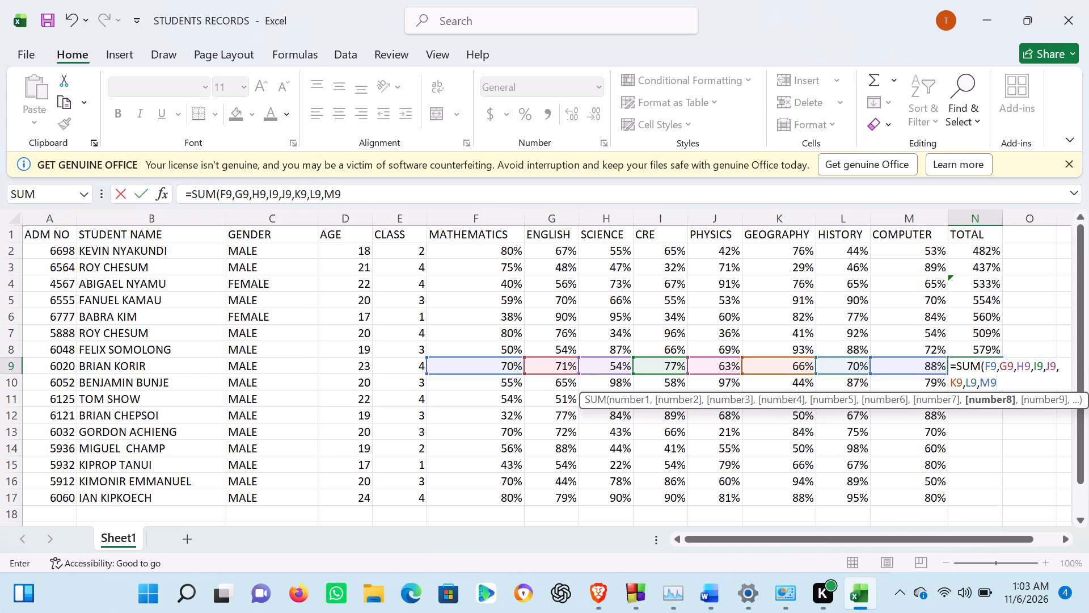
key(shift+parenright)
key(Return)
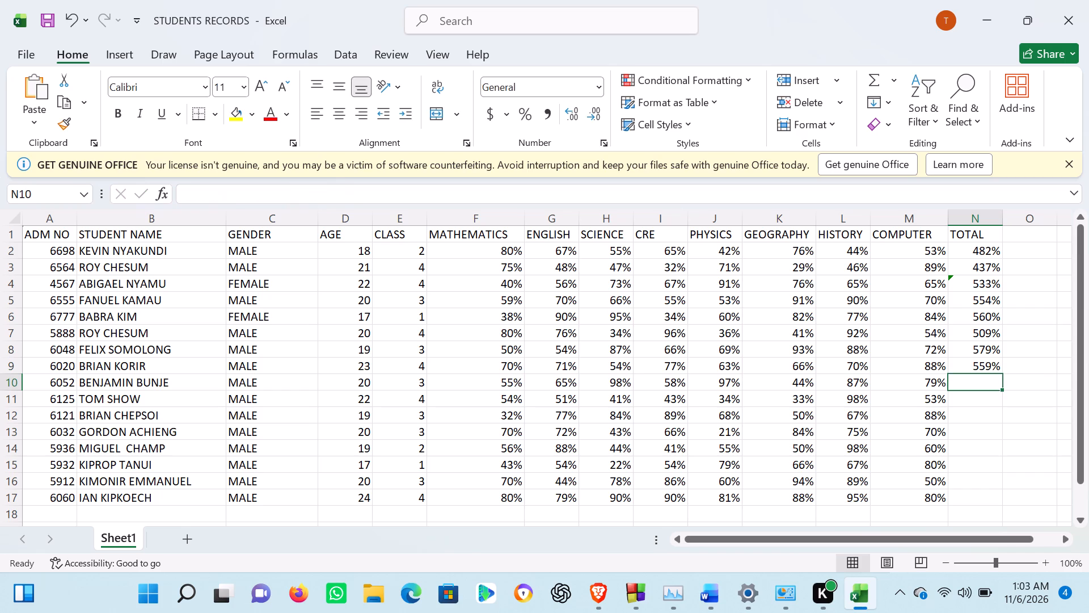
In cell N10, enter the formula =SUM(F10,G10,H10,I10,J10,K10,L10,M10) to total the ninth student's marks from MATHEMATICS through COMPUTER.
click(969, 383)
key(equal)
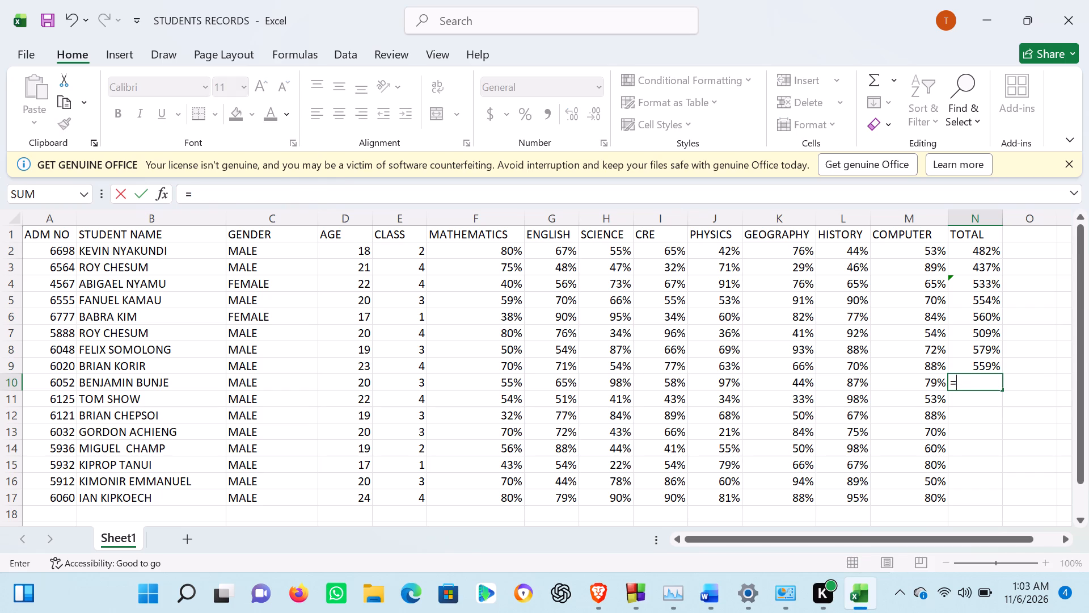
text(SUM)
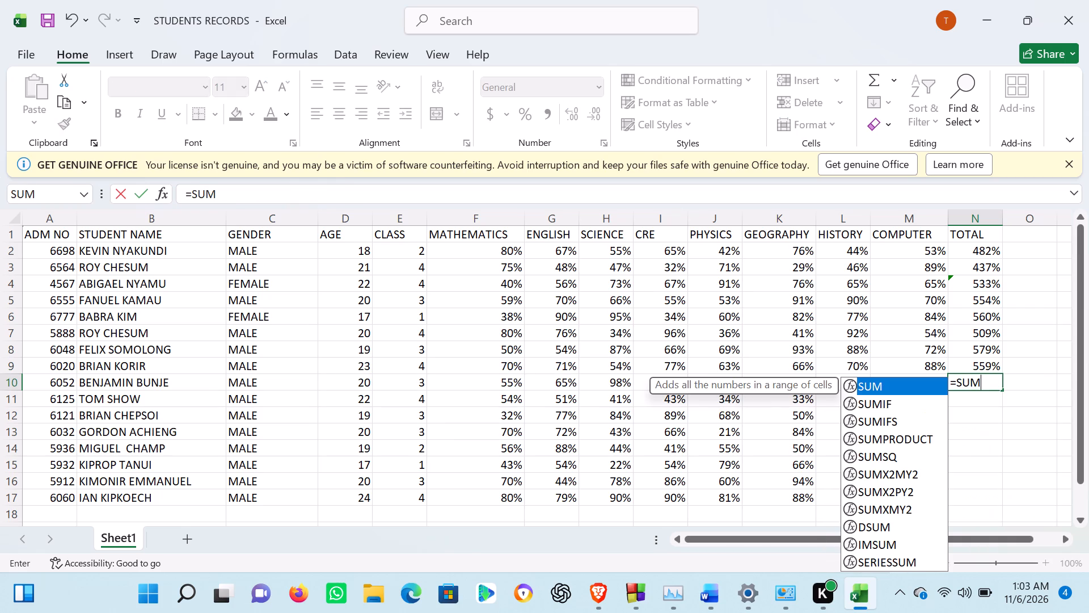
key(shift+parenleft)
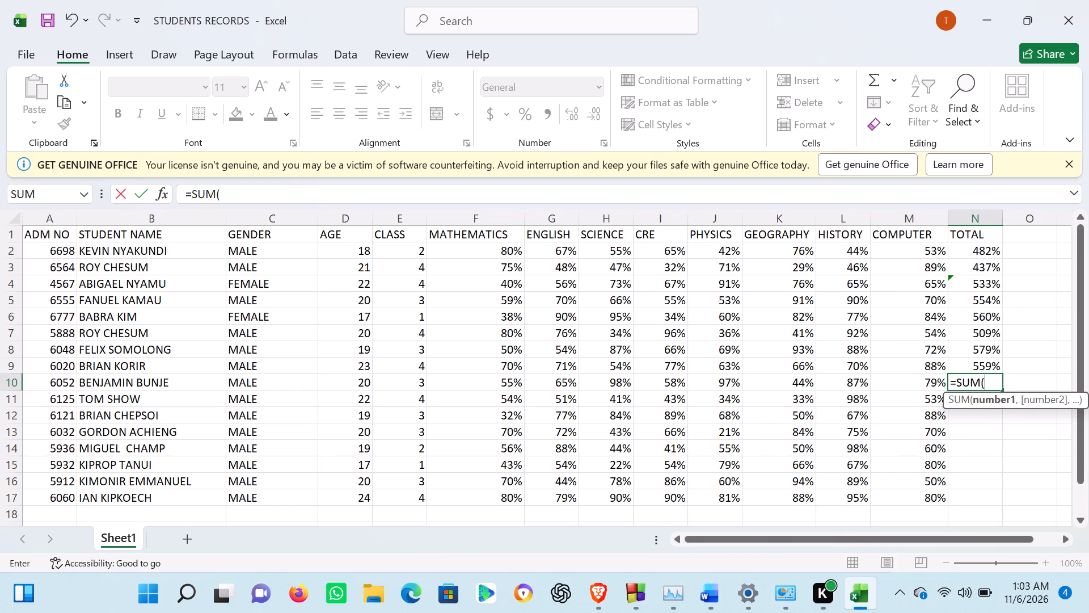
key(f)
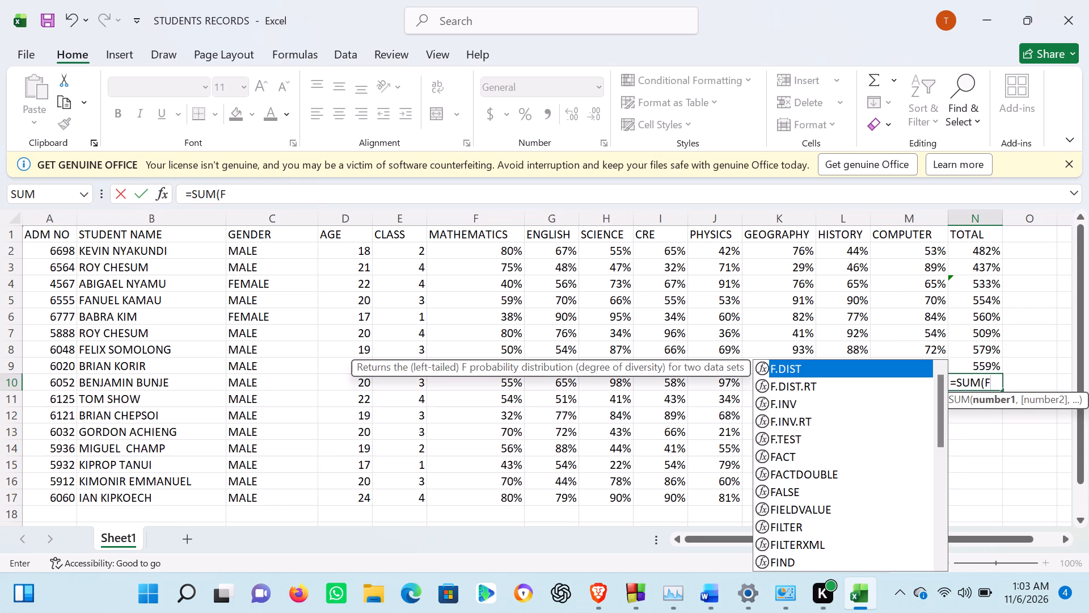
text(10)
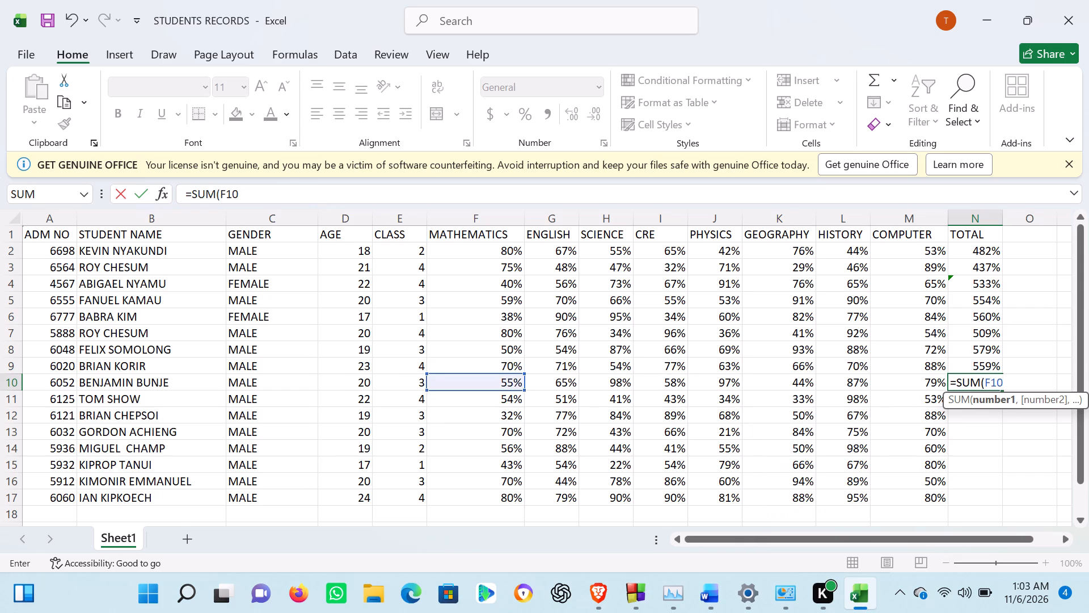
key(comma)
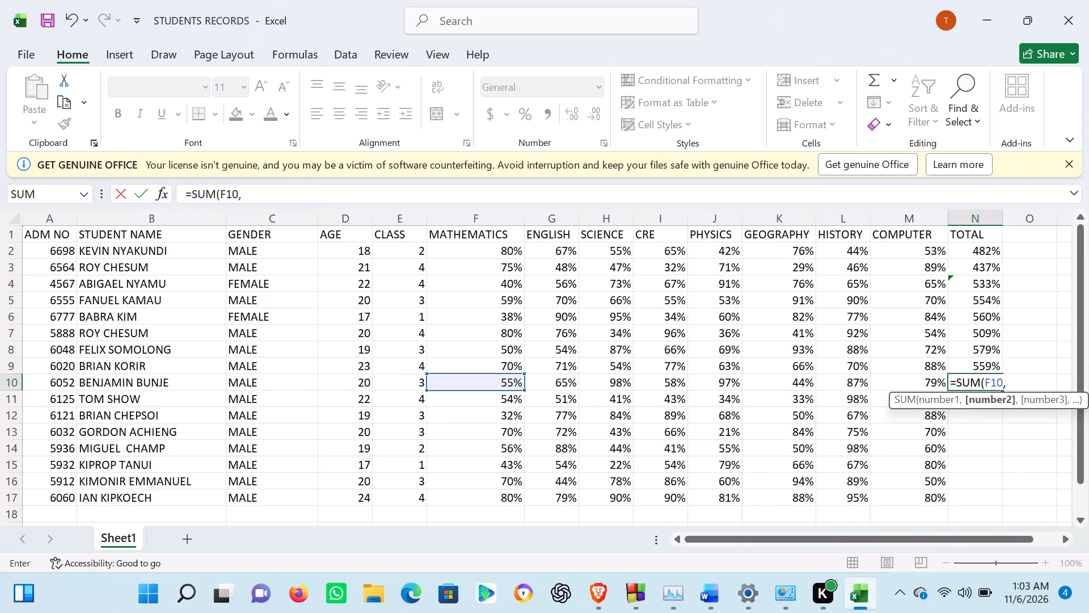
key(g)
text(10)
key(comma)
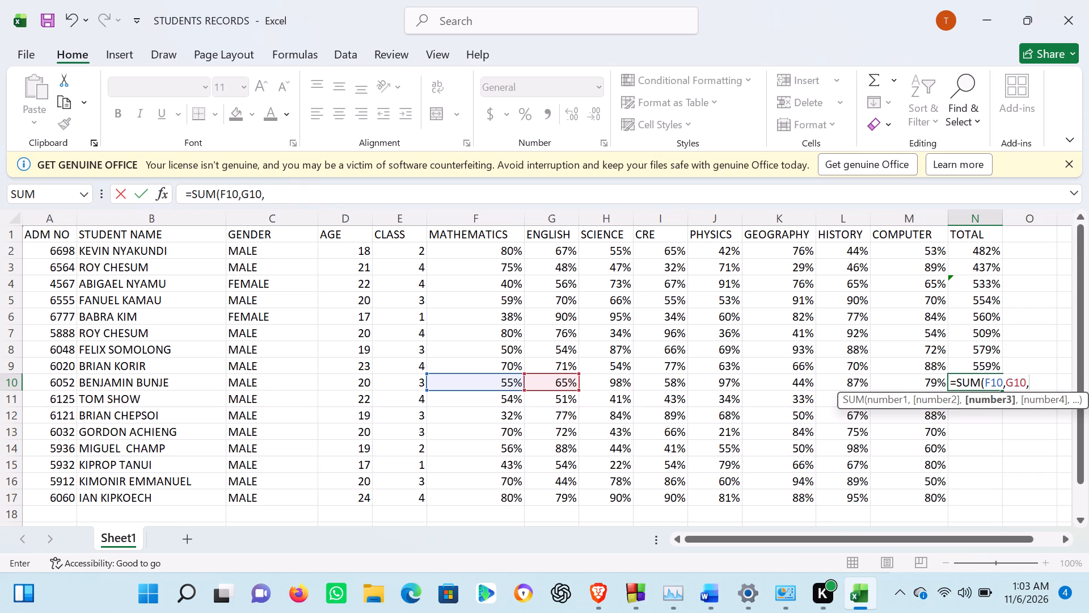
key(h)
text(10)
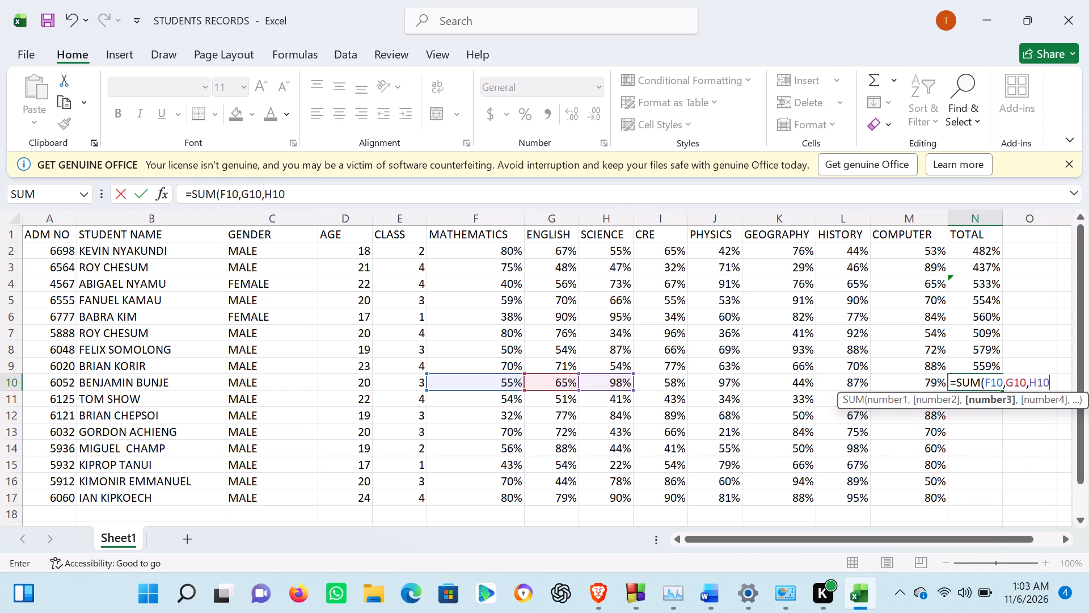
key(comma)
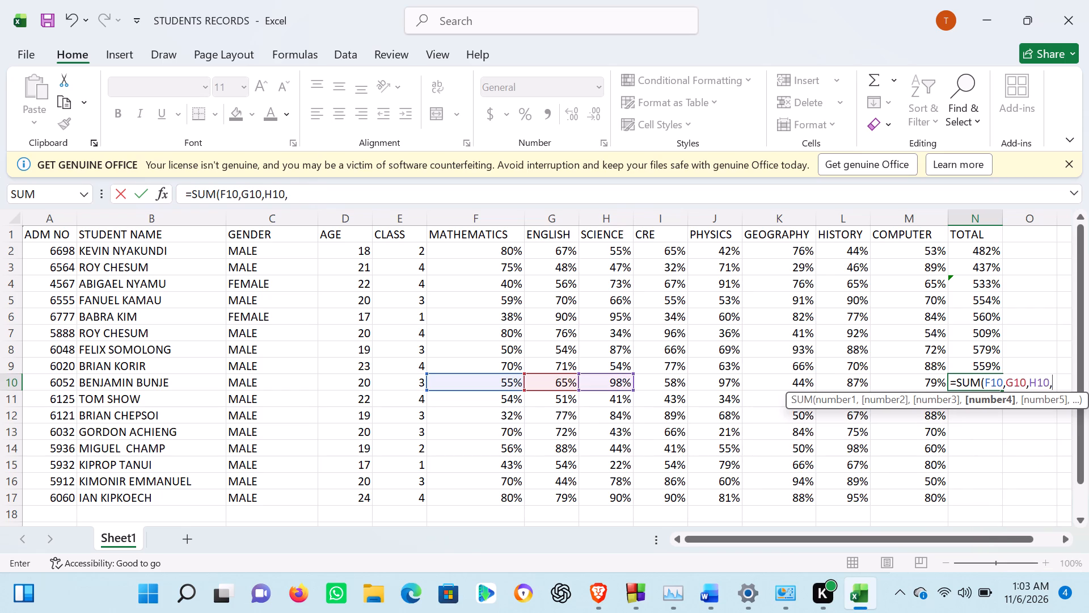
key(i)
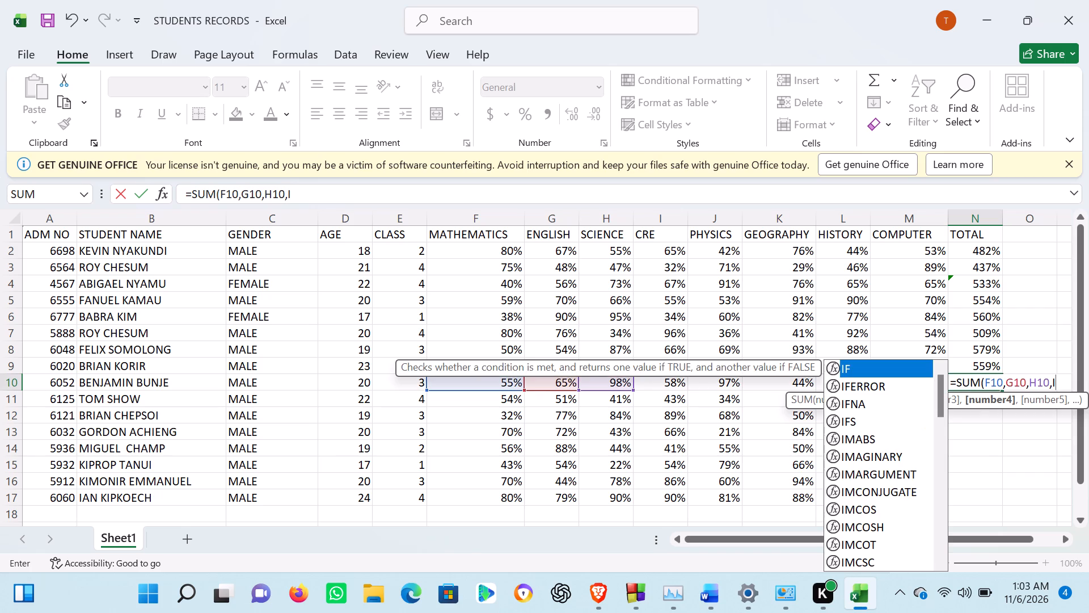
text(10)
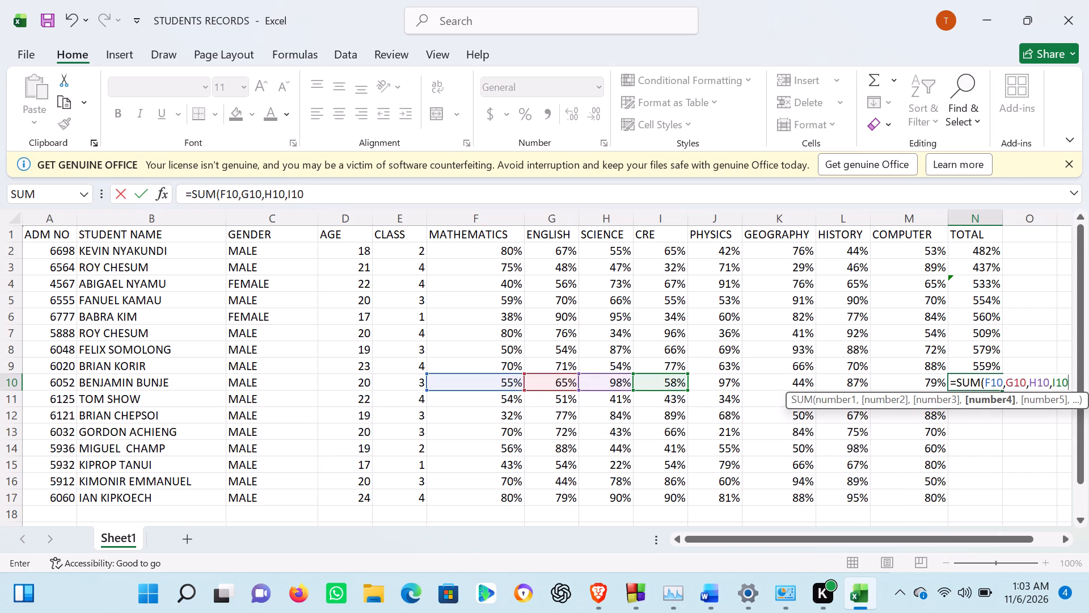
key(comma)
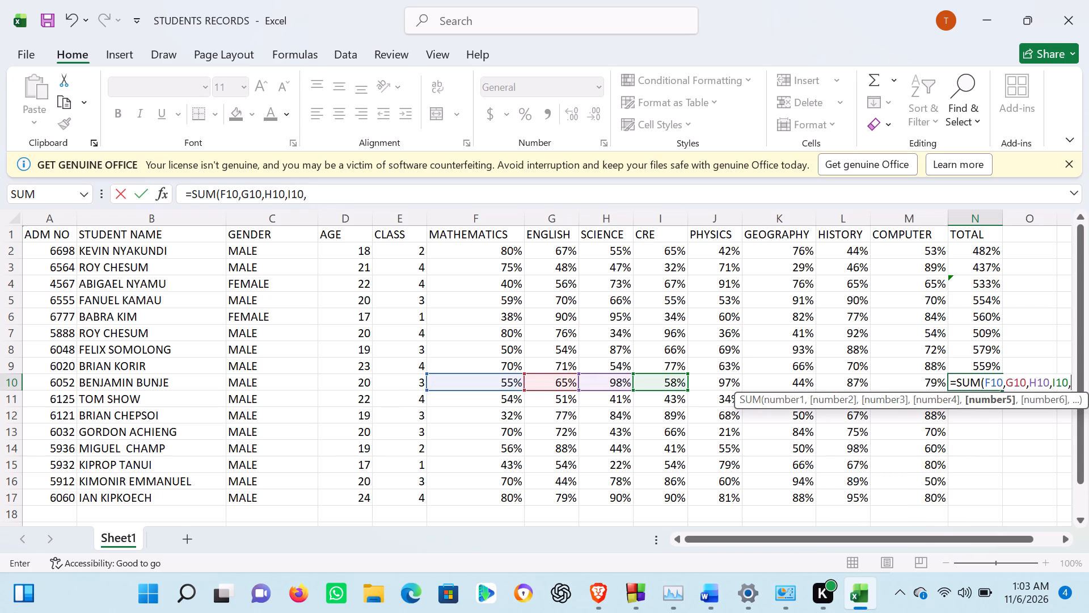
text(J10)
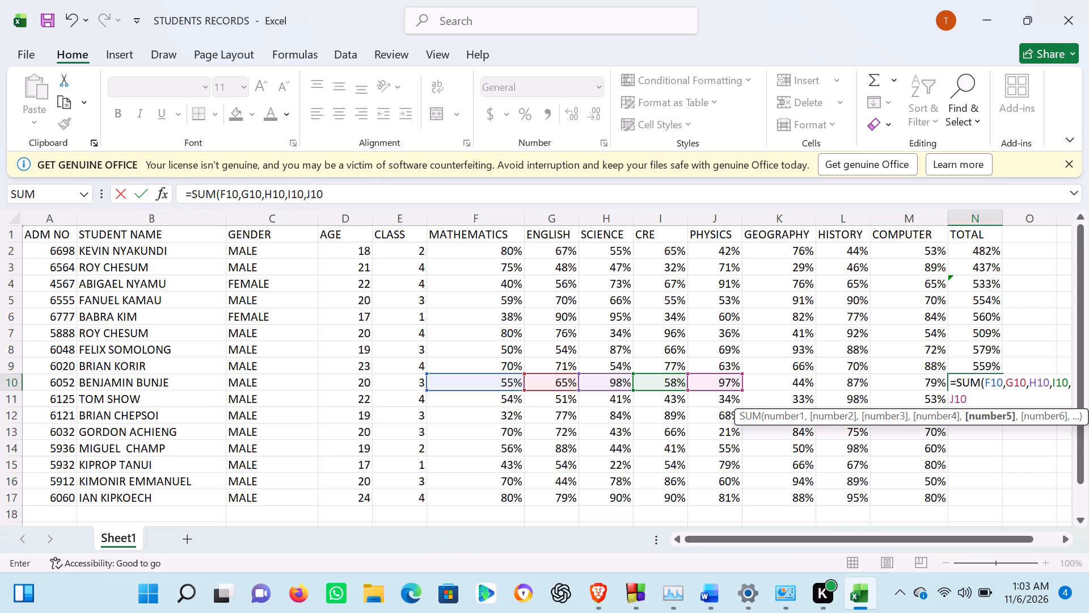
key(comma)
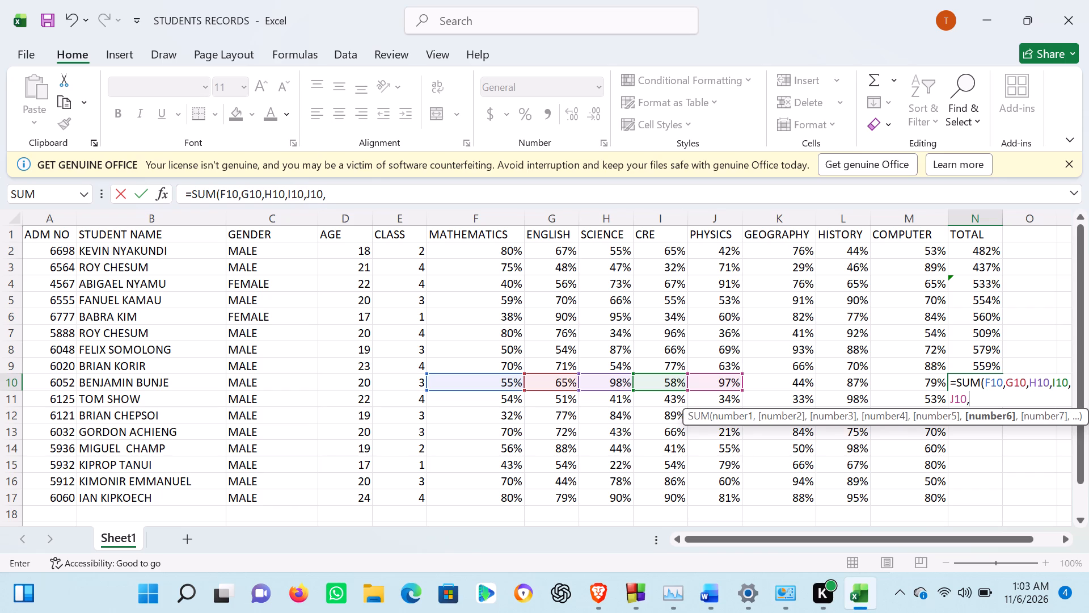
key(k)
text(10)
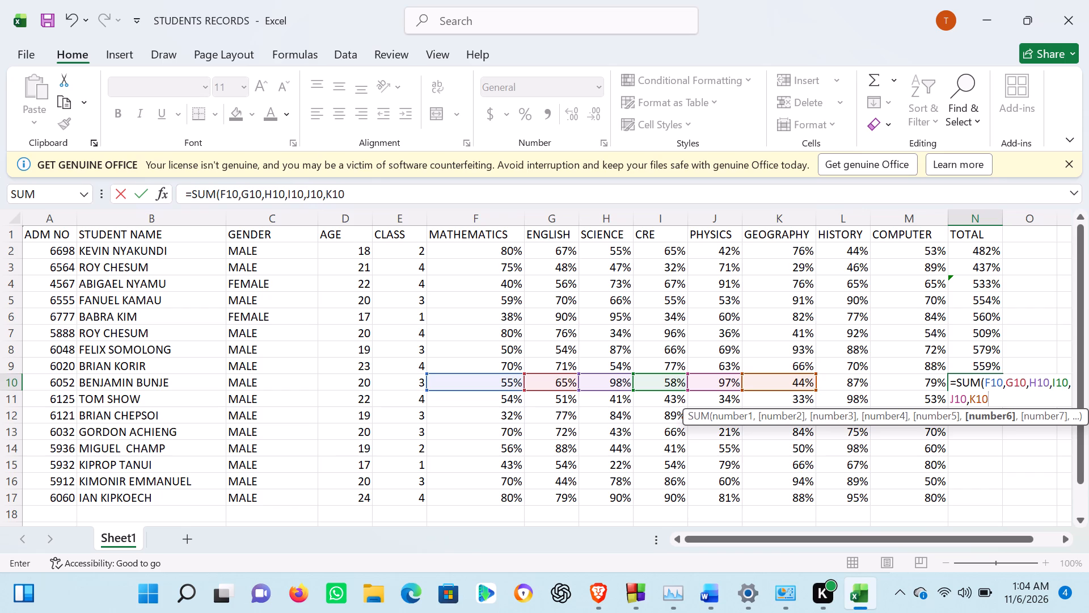
key(comma)
key(l)
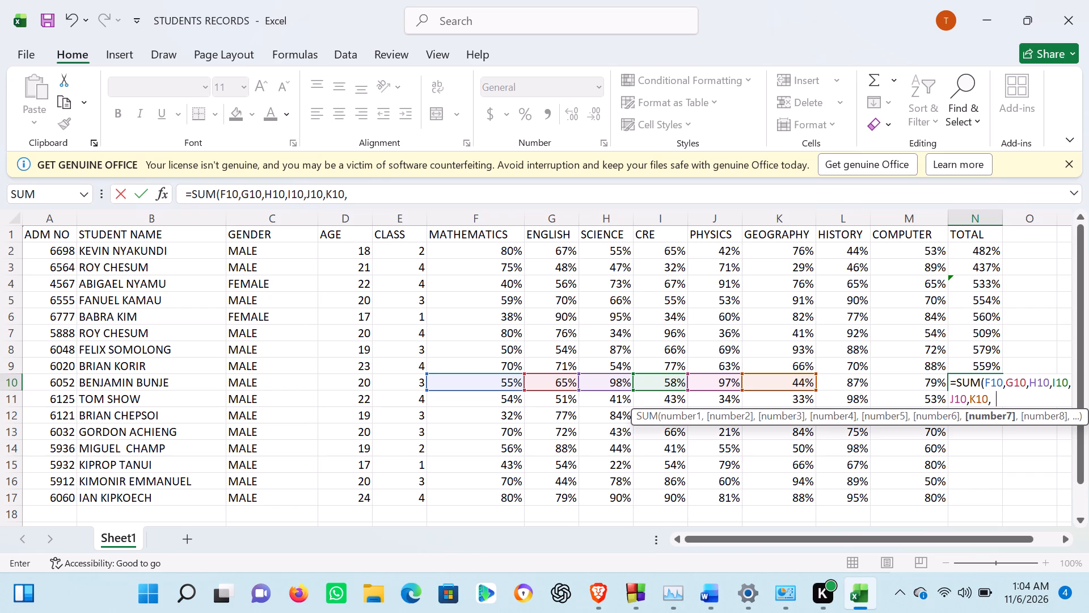
text(10)
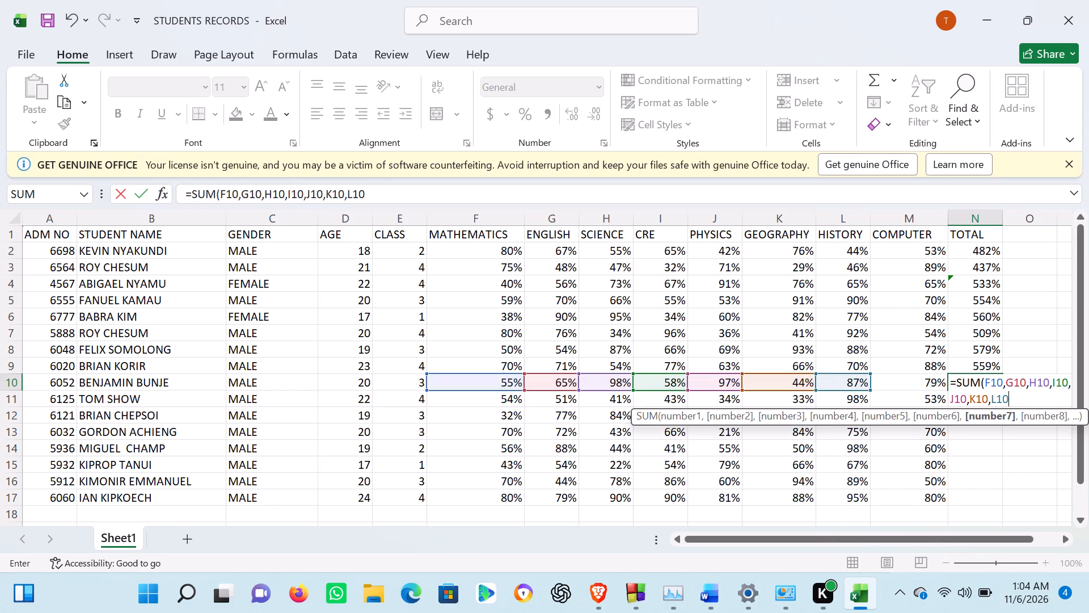
key(comma)
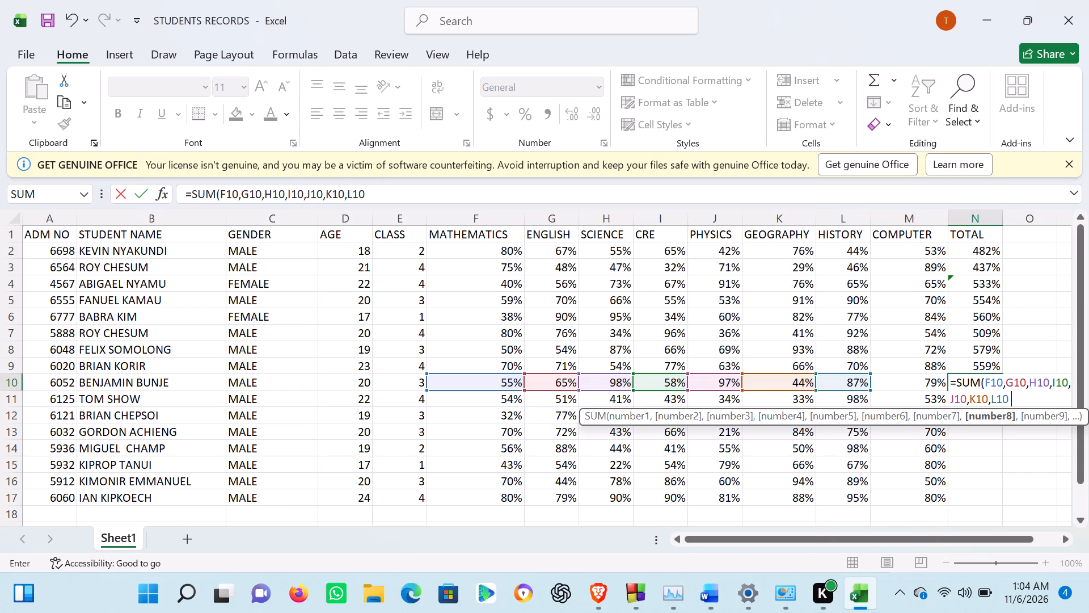
key(m)
text(10)
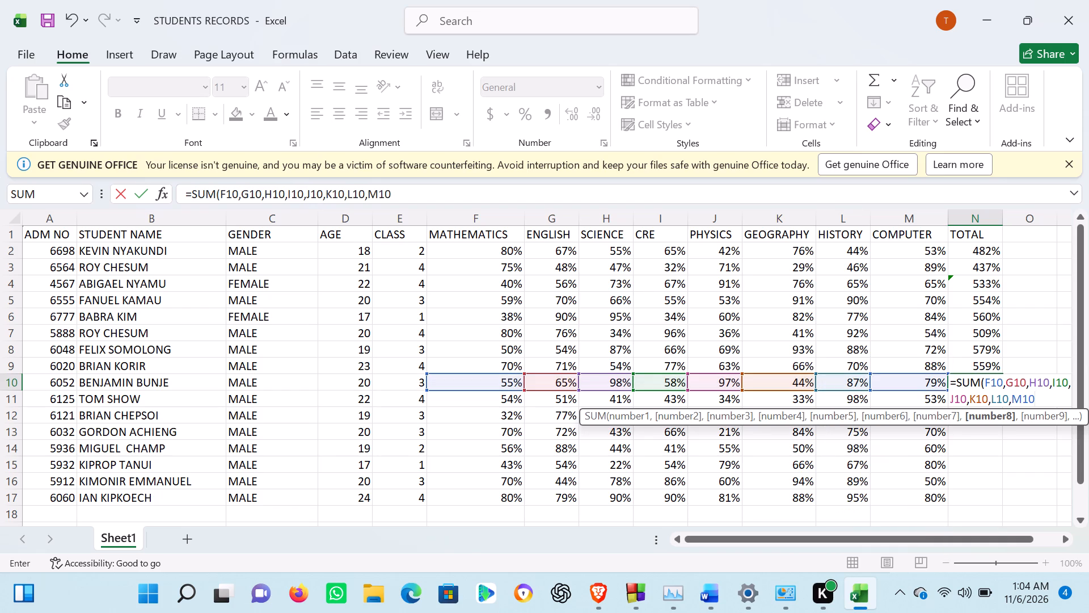
key(shift+parenright)
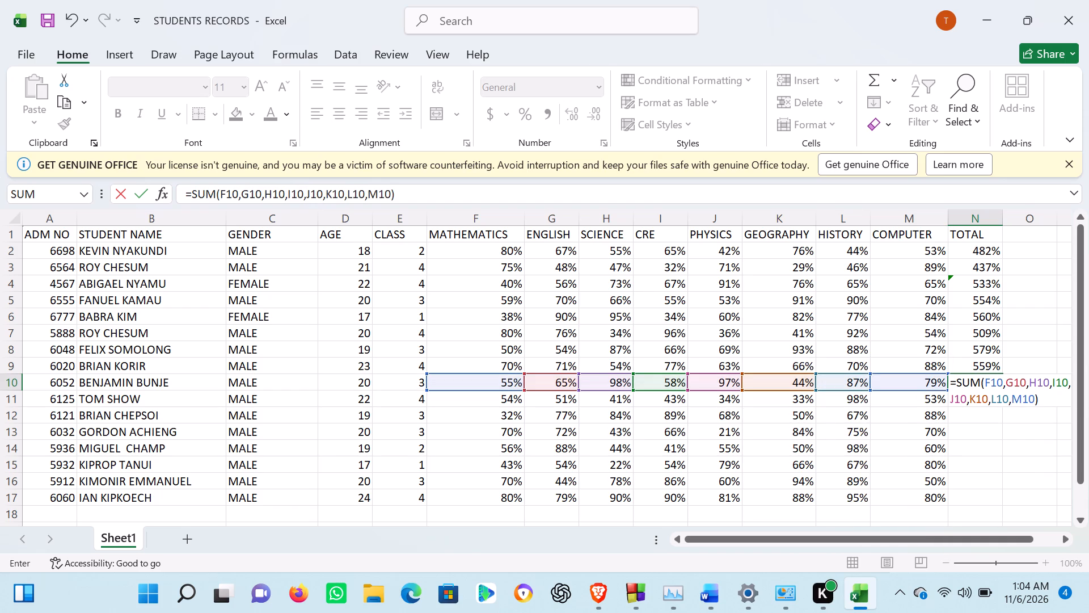
key(Return)
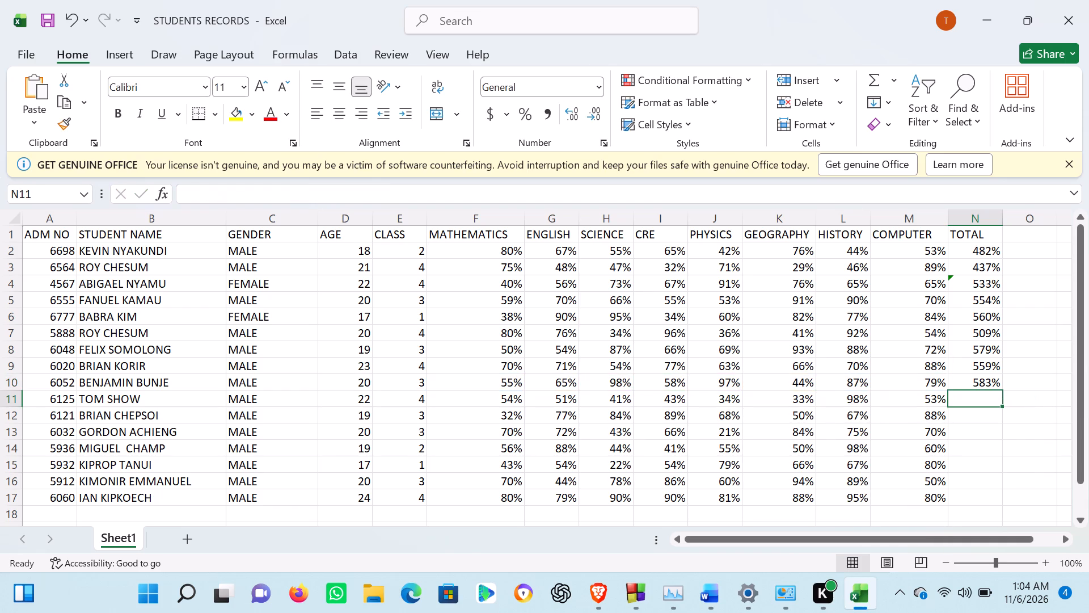
In cell N11, enter the formula =SUM(F11,G11,H11,I11,J11,K11,L11,M11) to total the tenth student's marks from MATHEMATICS through COMPUTER.
click(967, 400)
text(=SUM)
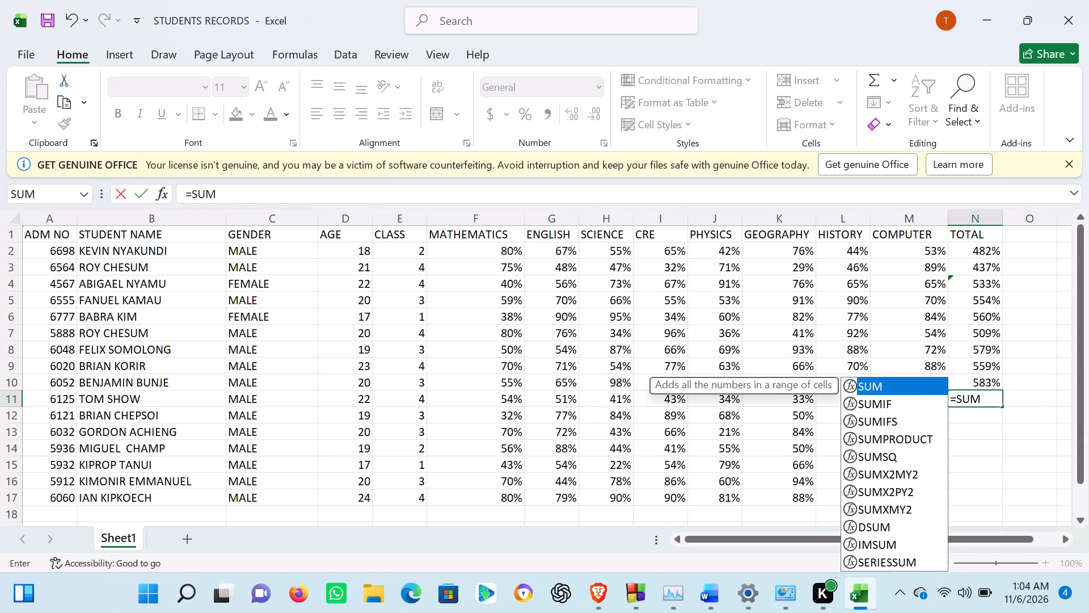
key(shift+parenleft)
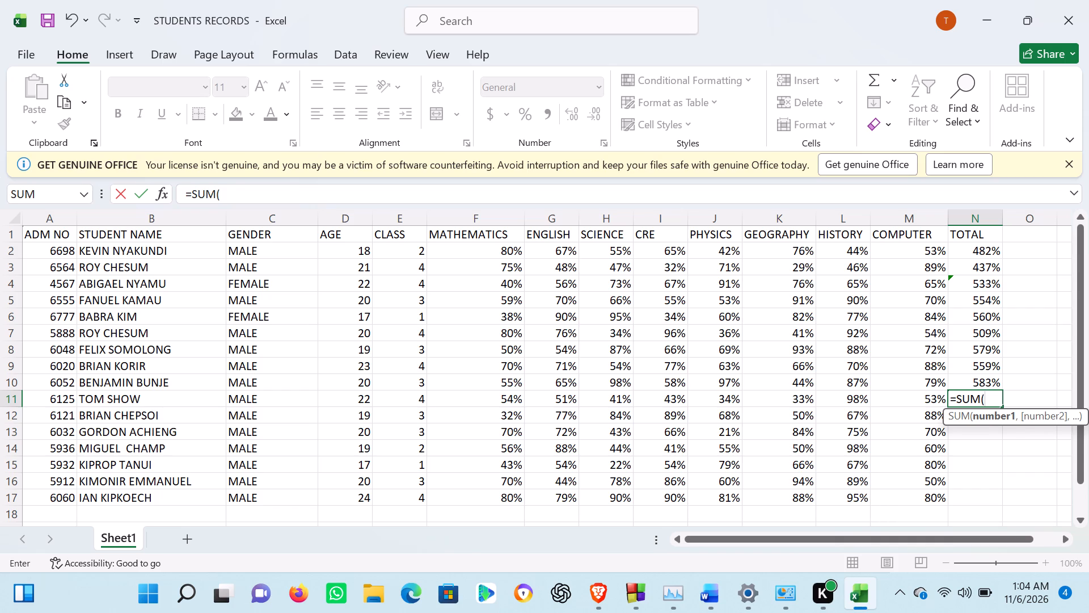
key(f)
text(11)
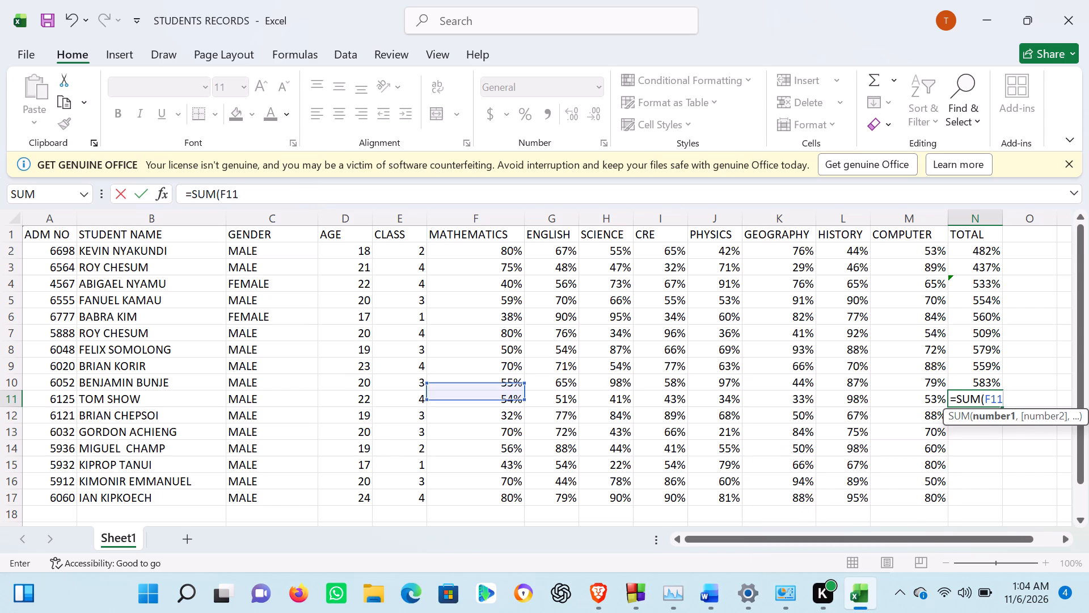
key(comma)
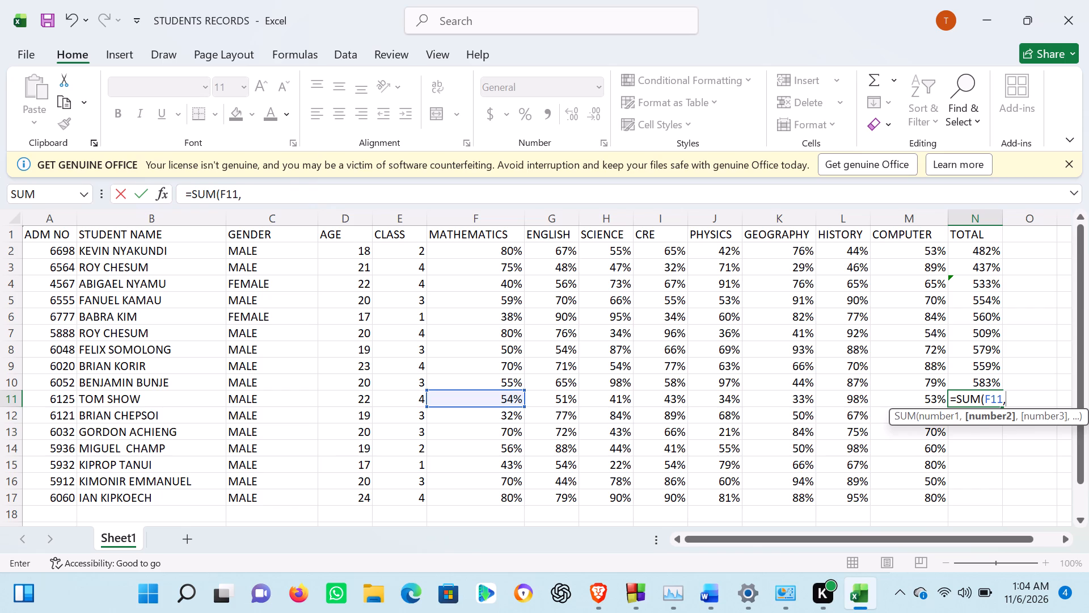
key(f)
key(2)
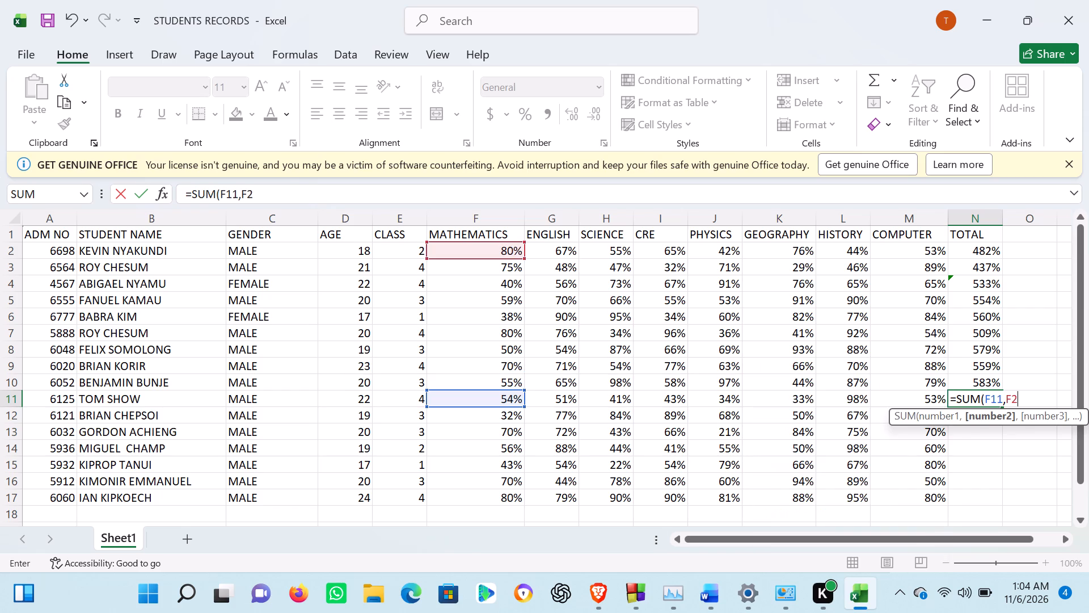
key(BackSpace)
key(BackSpace)
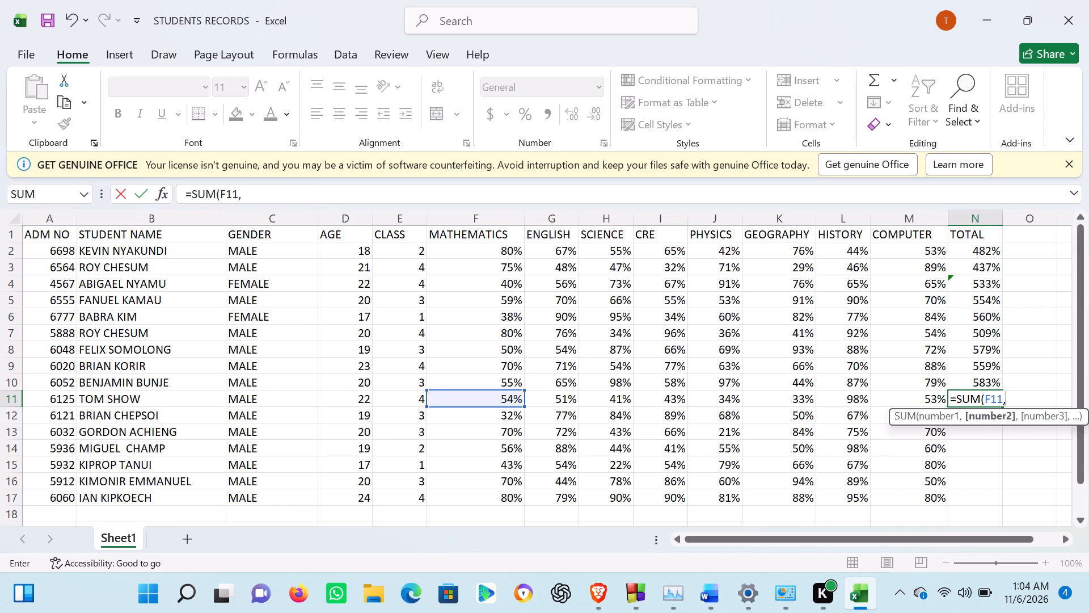
text(G11)
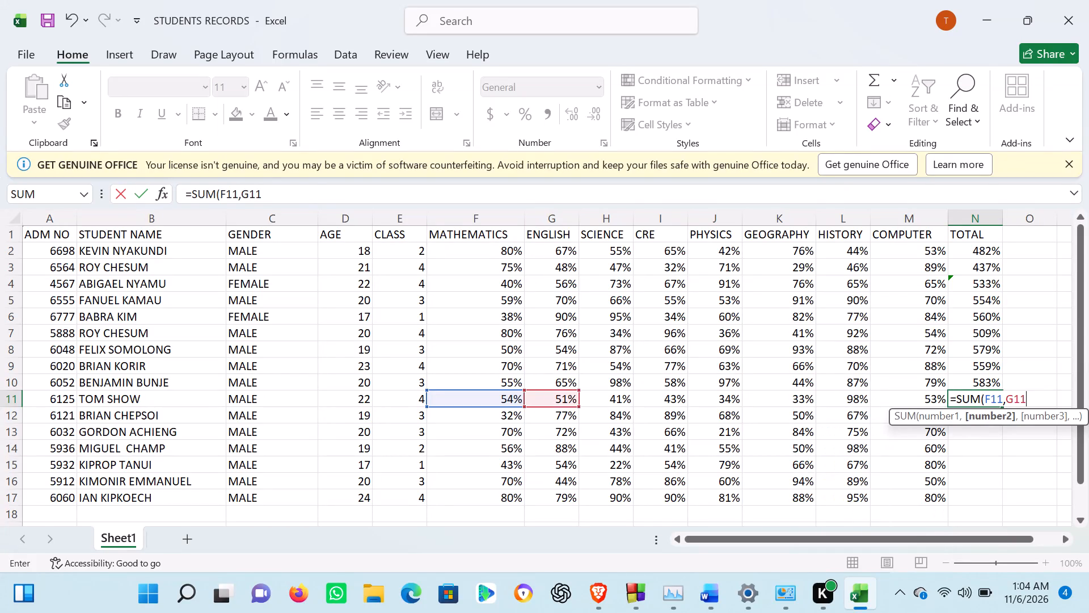
key(comma)
key(h)
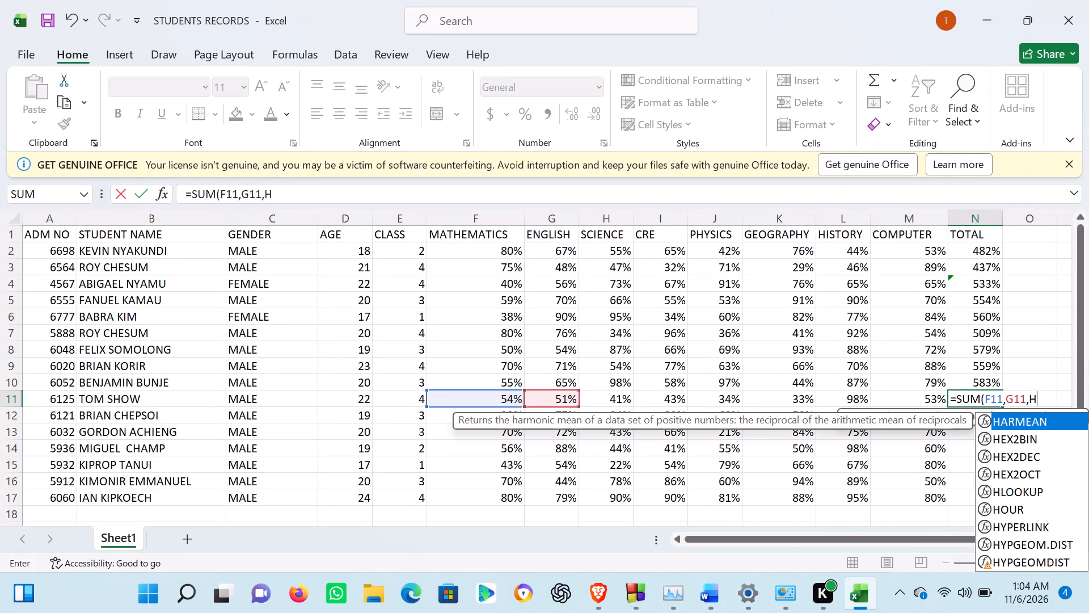
text(11)
key(comma)
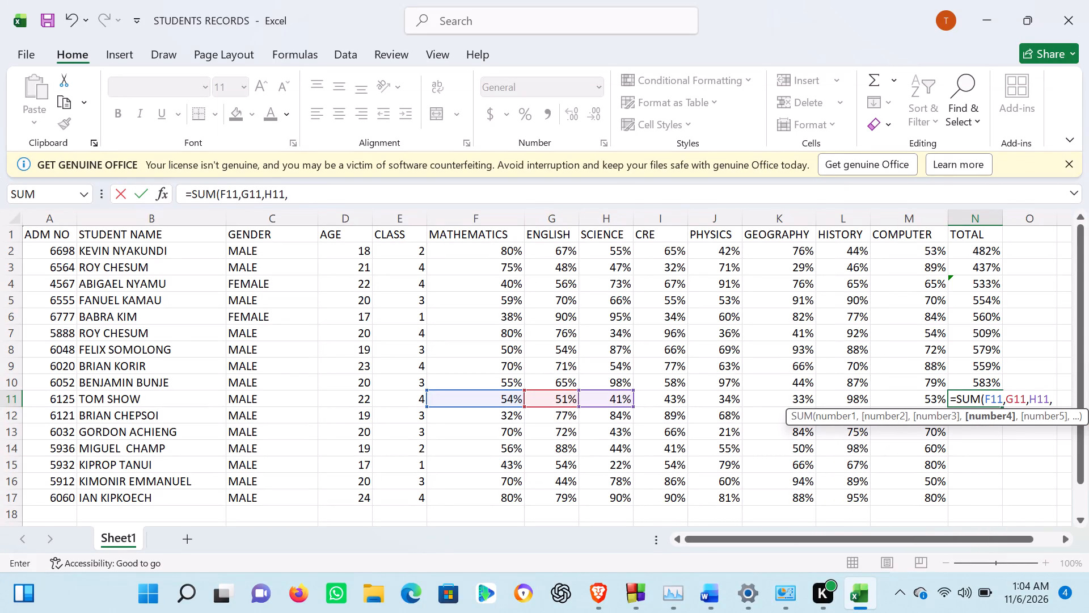
key(i)
text(11)
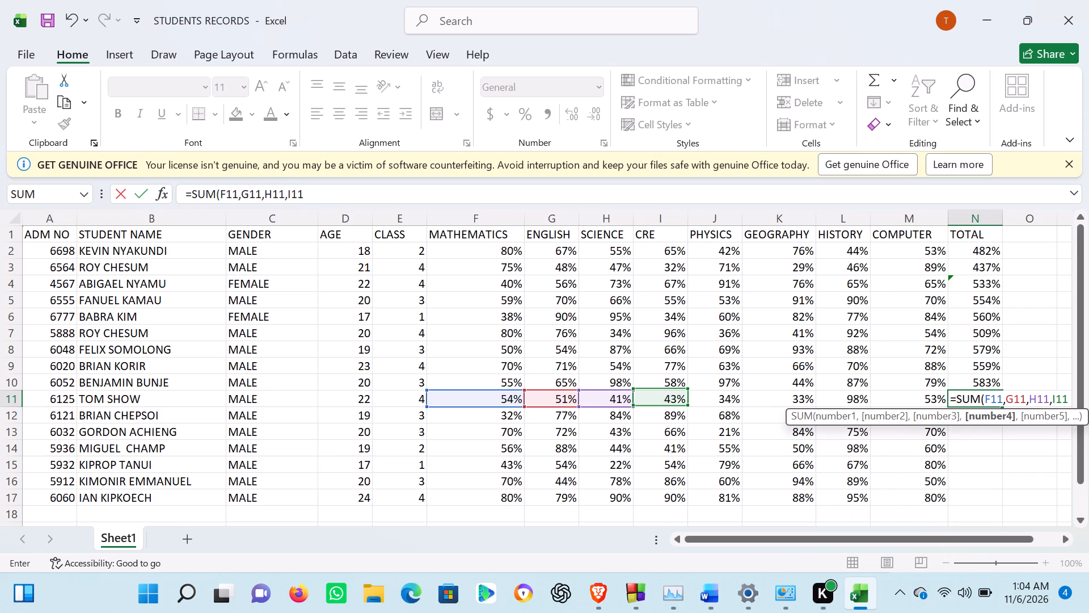
key(comma)
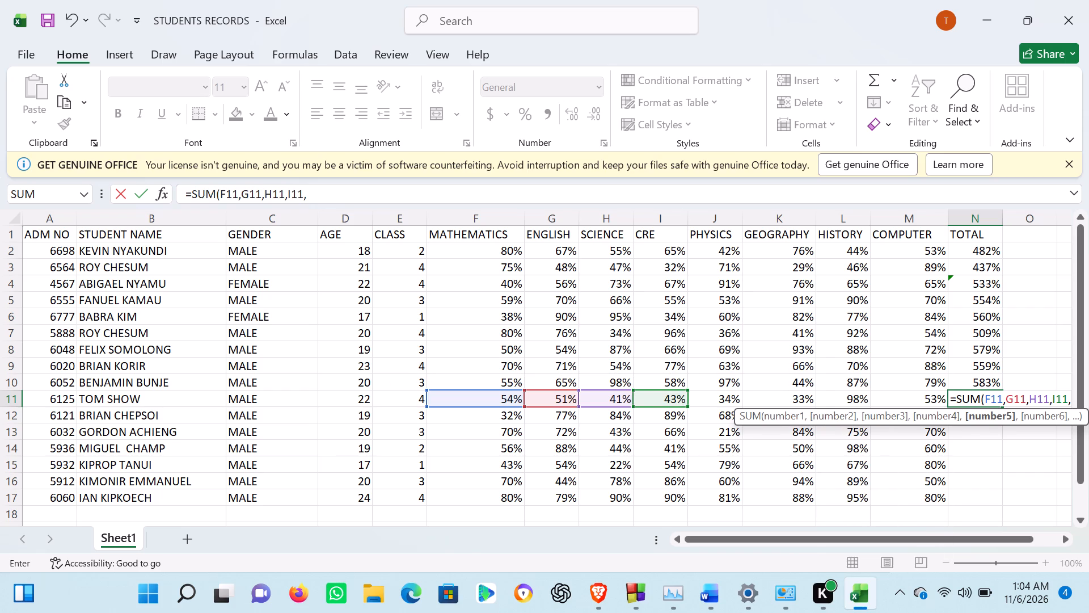
key(j)
text(11)
key(comma)
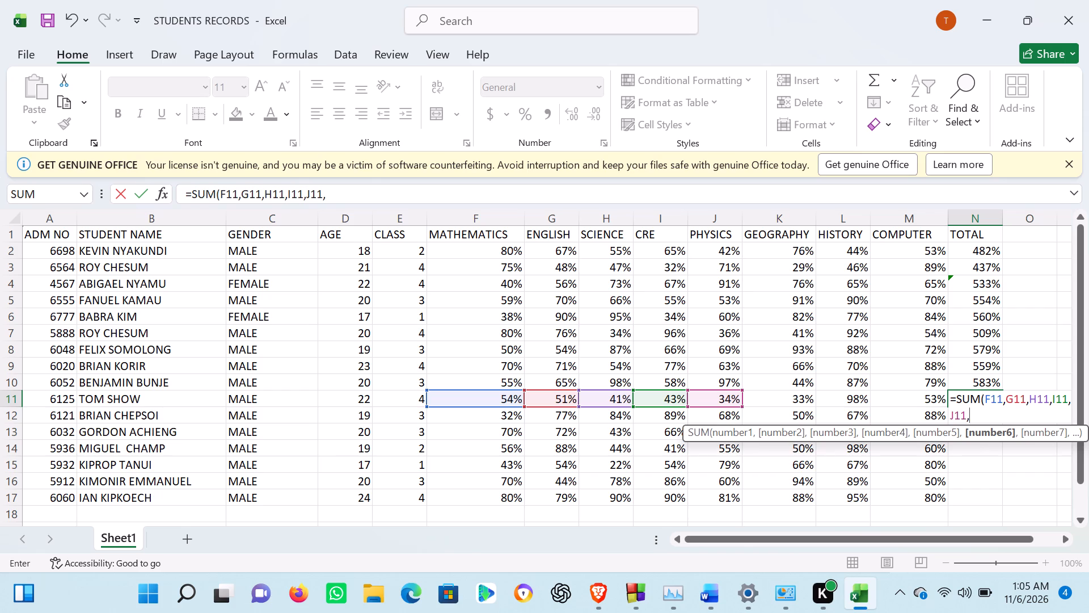
key(k)
text(11)
key(comma)
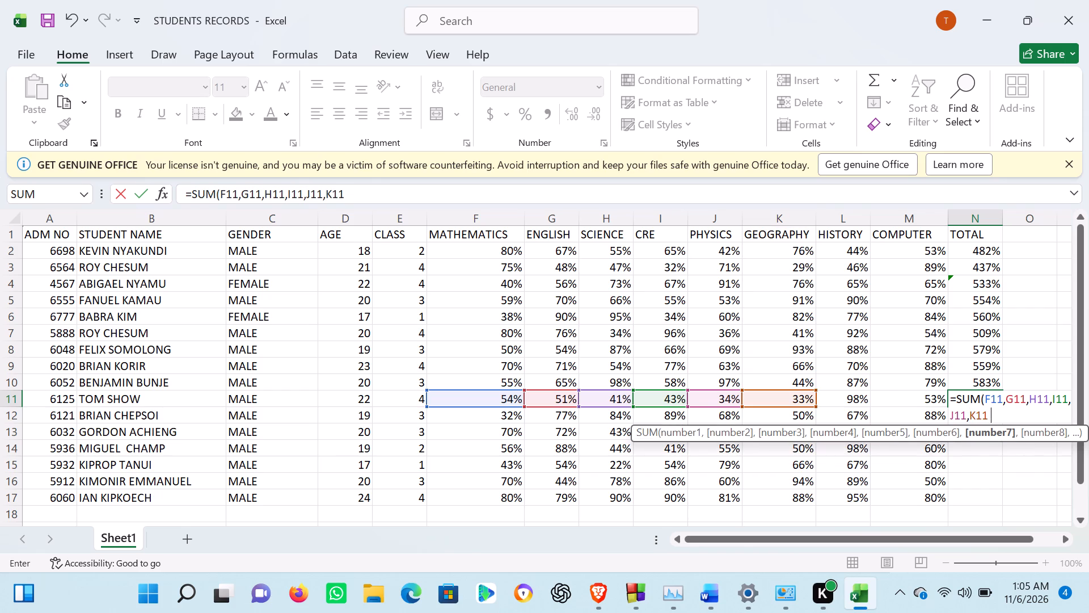
key(l)
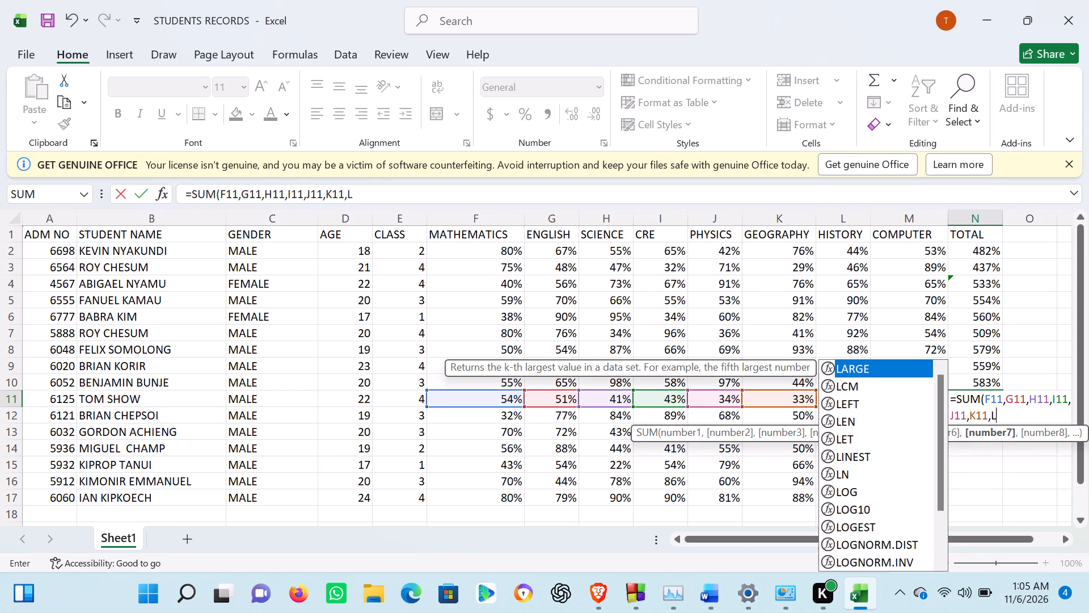
text(11)
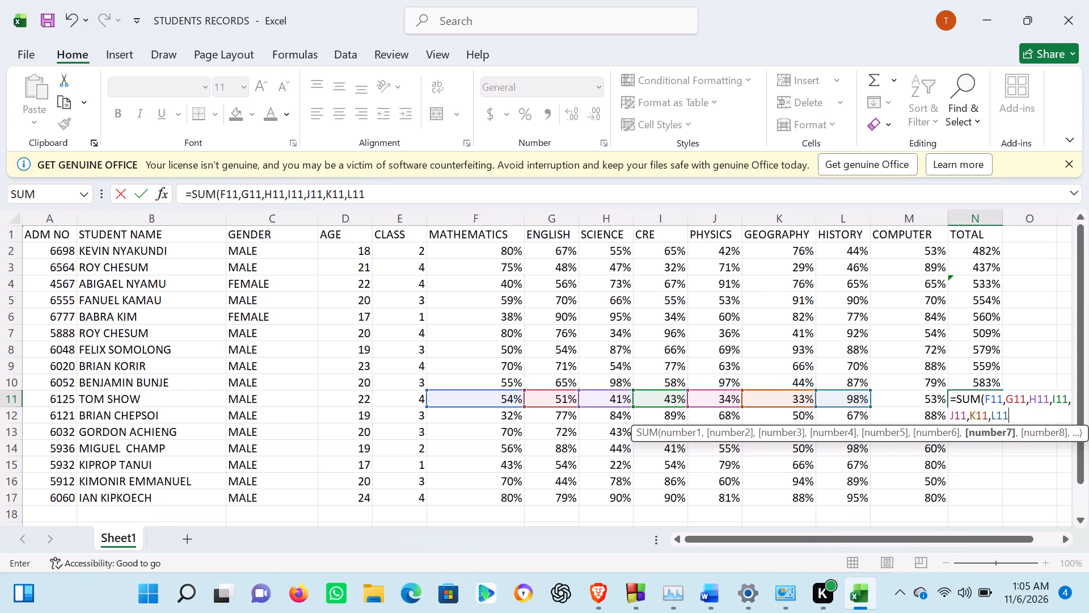
key(comma)
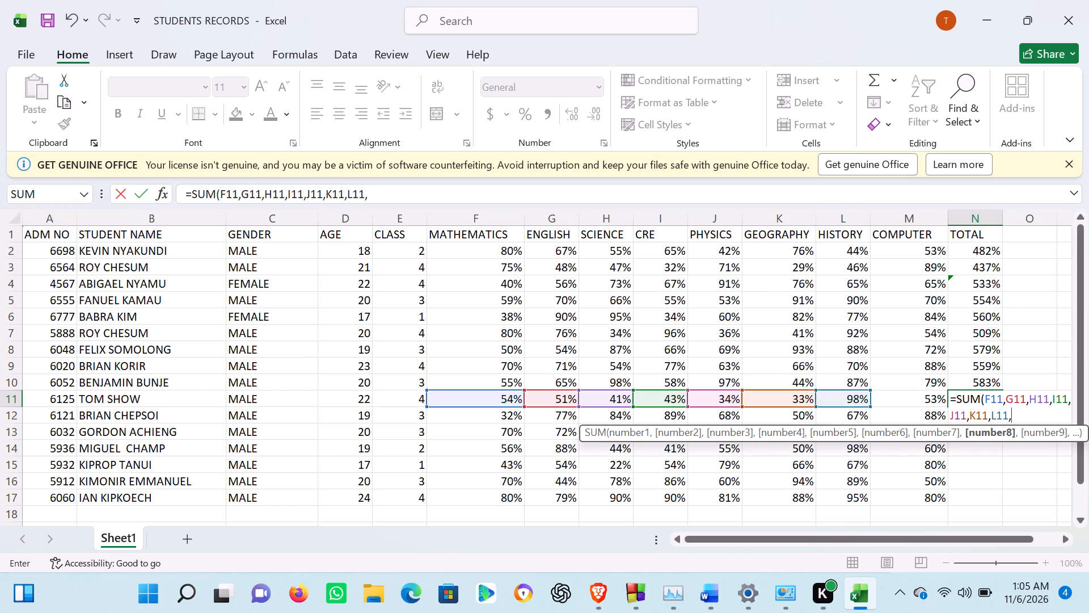
key(m)
text(11)
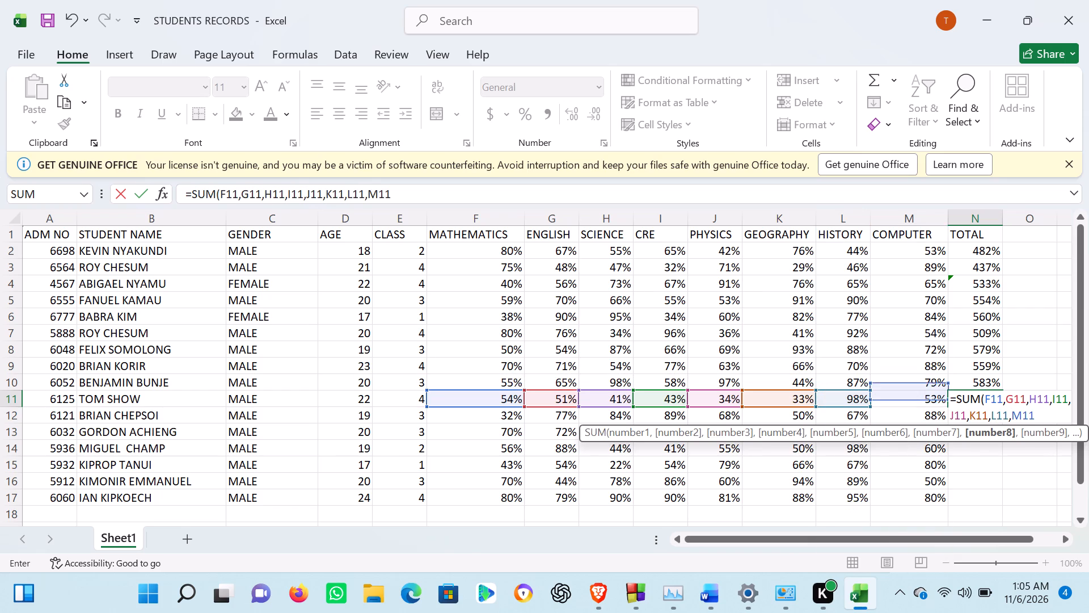
key(shift+parenright)
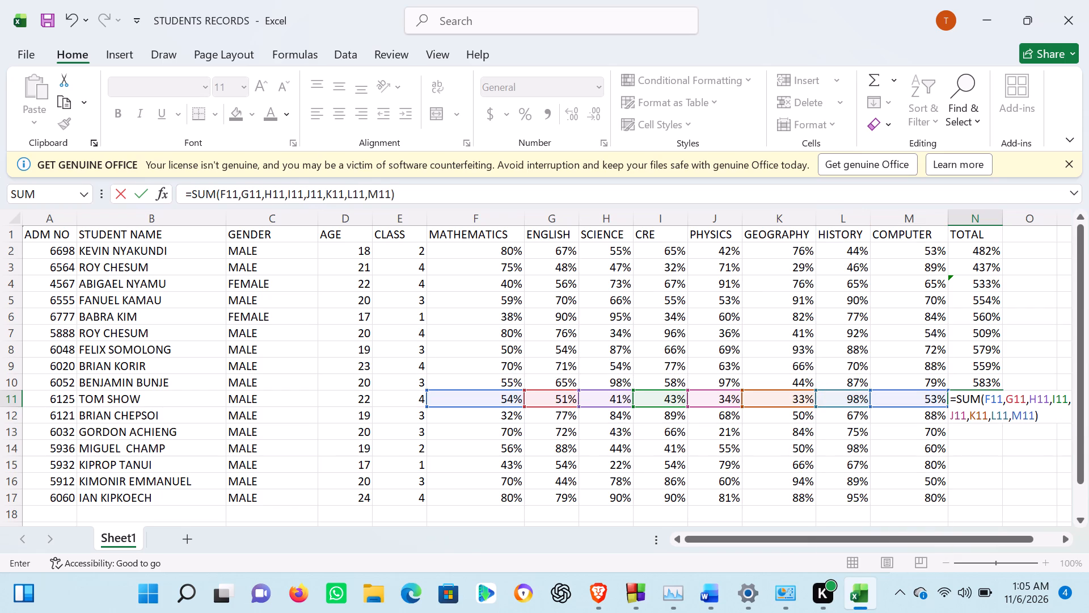
key(Return)
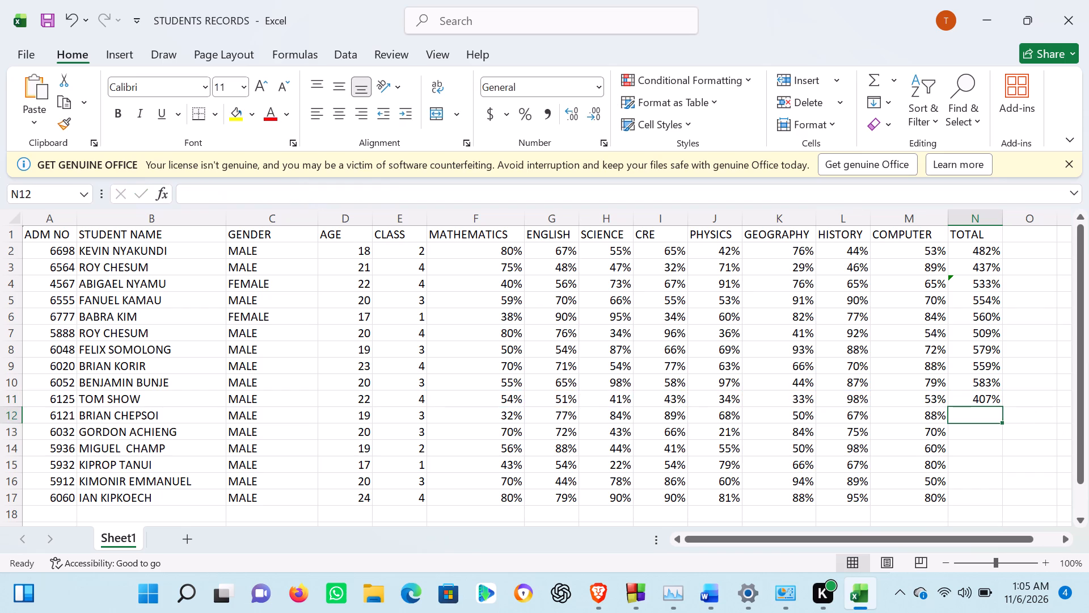
In cell N12, enter the formula =SUM(F12,G12,H12,I12,J12,K12,L12,M12) to total the eleventh student's marks from MATHEMATICS through COMPUTER.
click(963, 418)
key(equal)
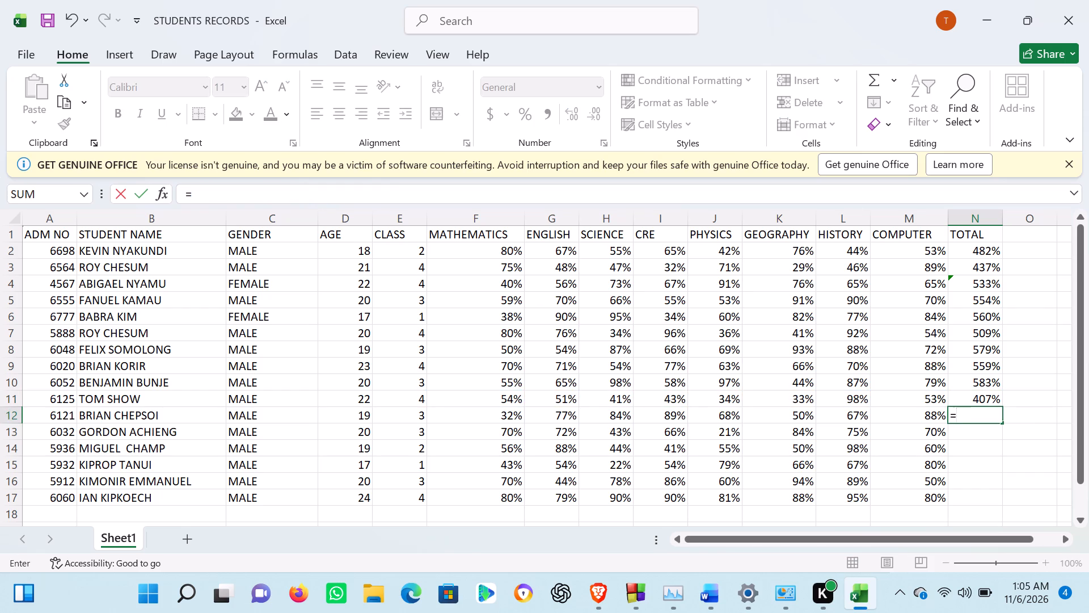
key(equal)
key(BackSpace)
text(SUM)
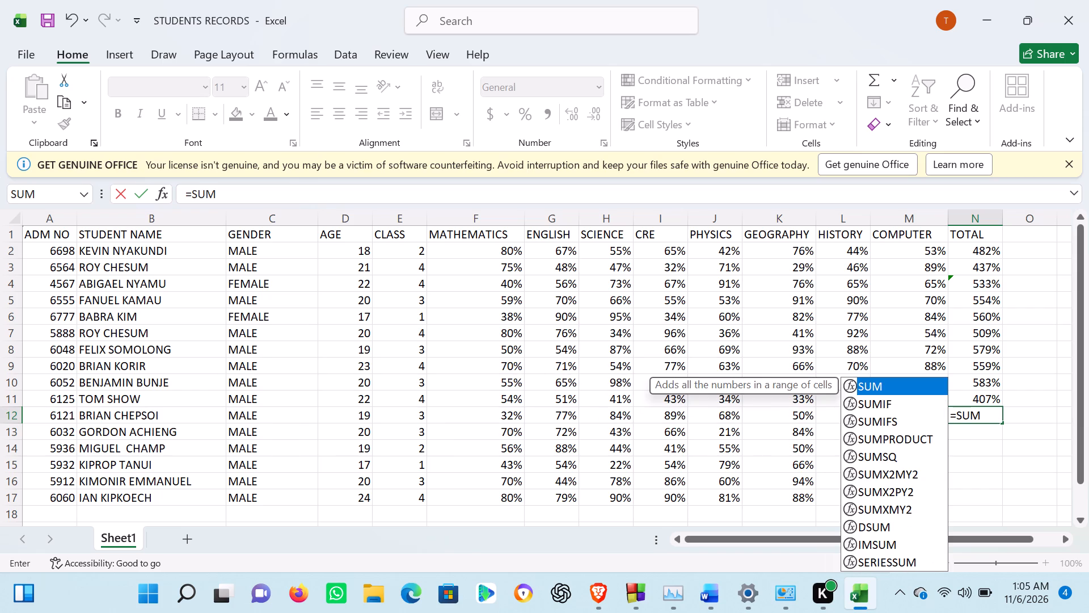
key(shift+parenleft)
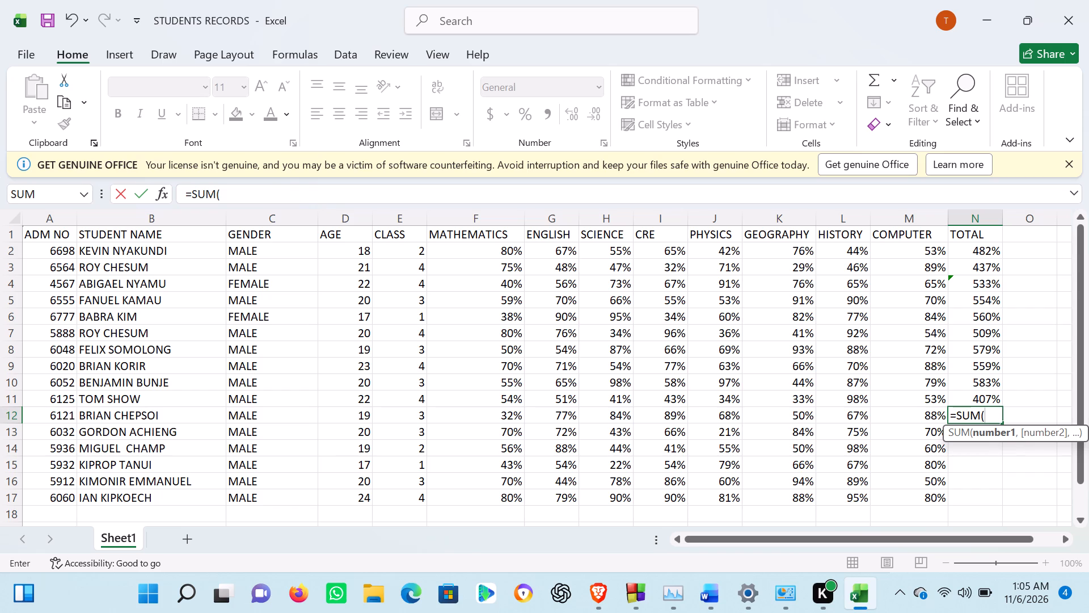
key(f)
text(12)
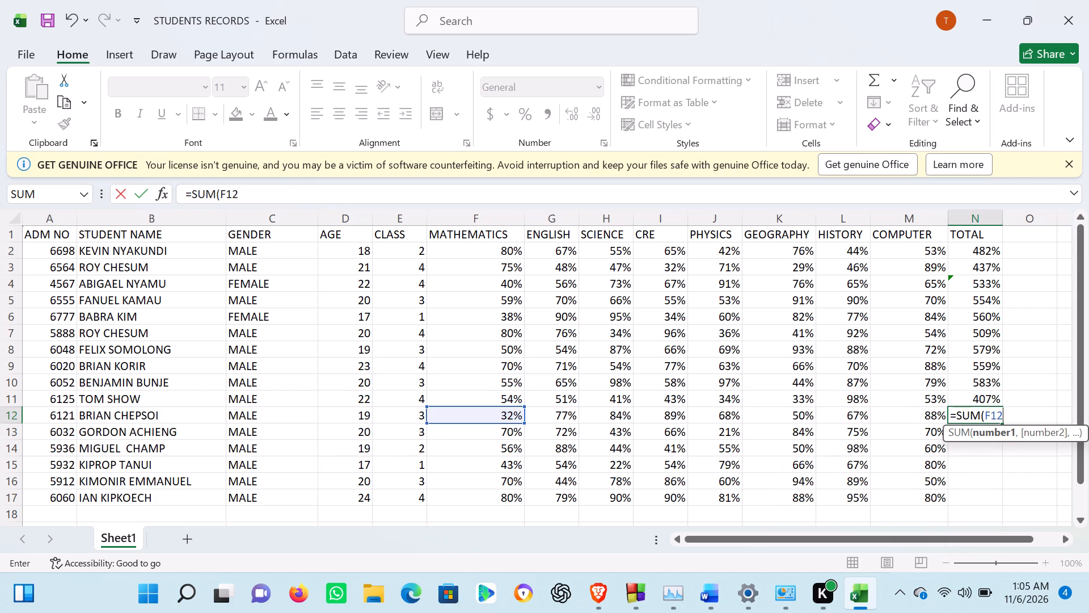
key(comma)
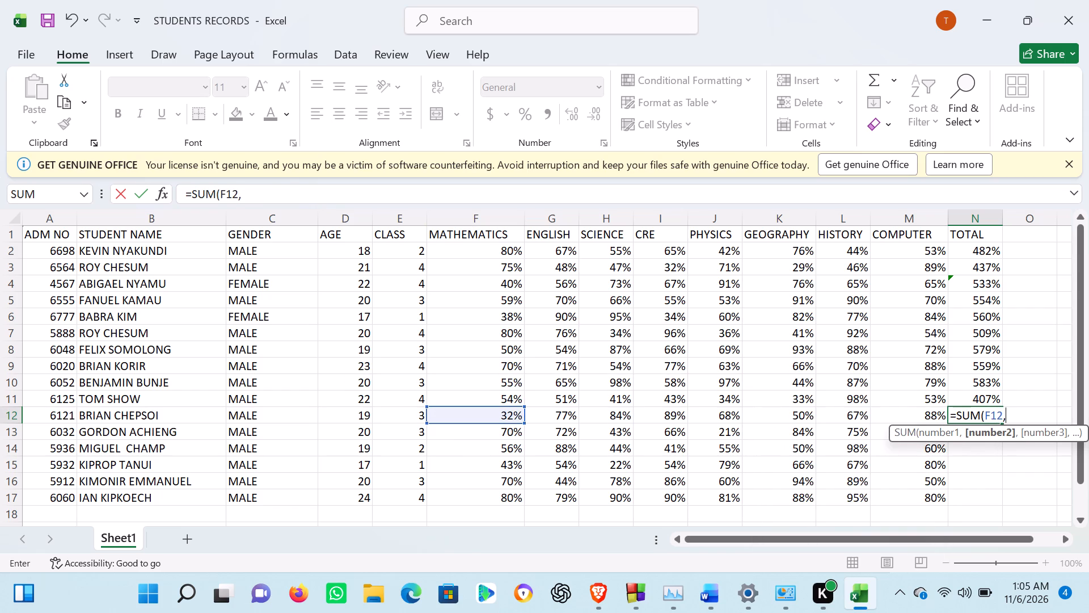
key(g)
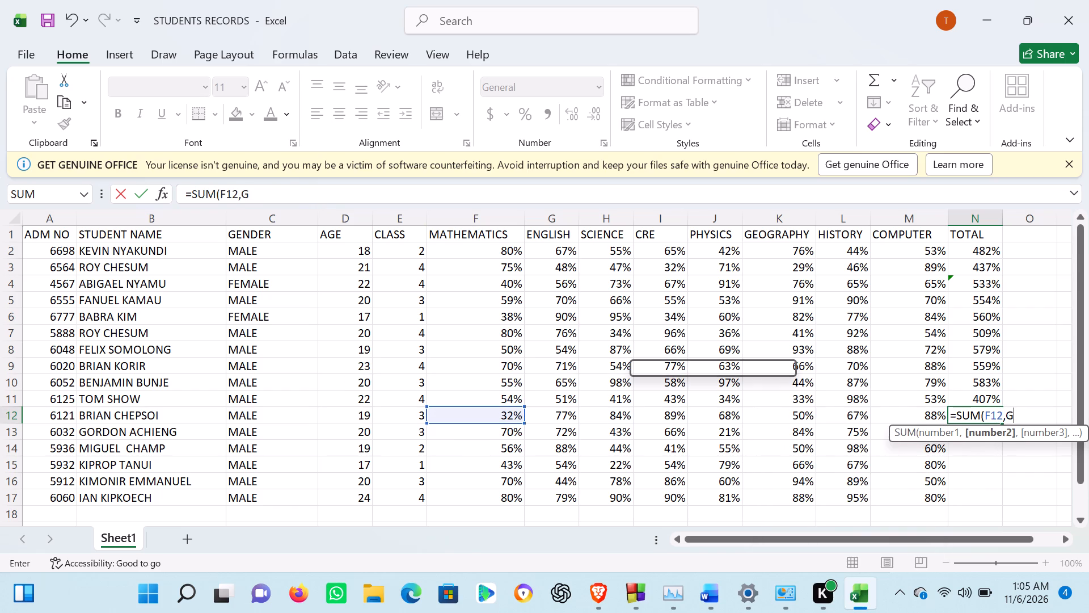
text(12)
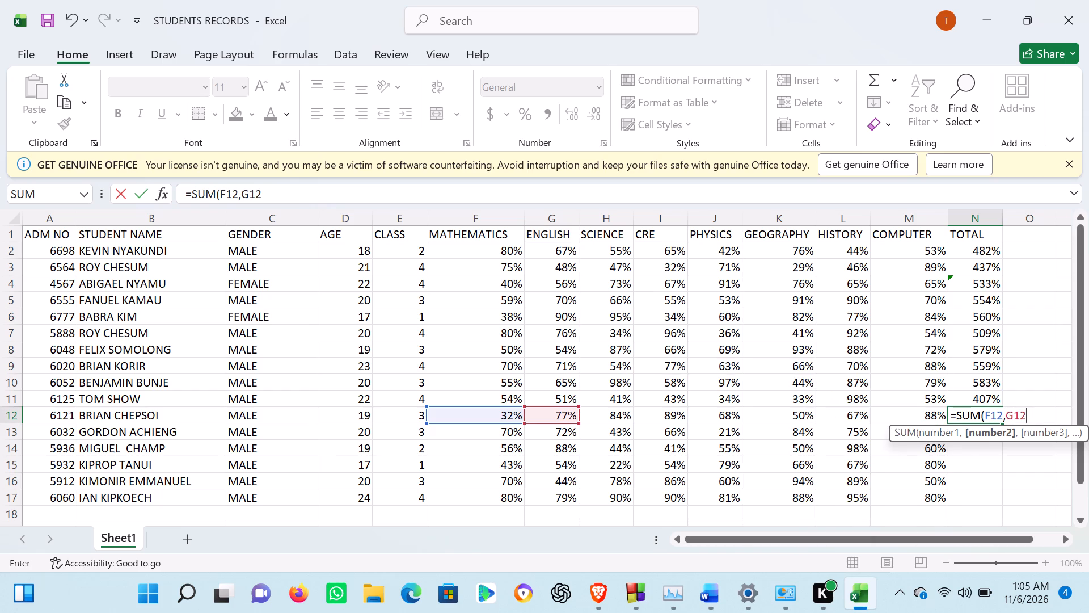
key(comma)
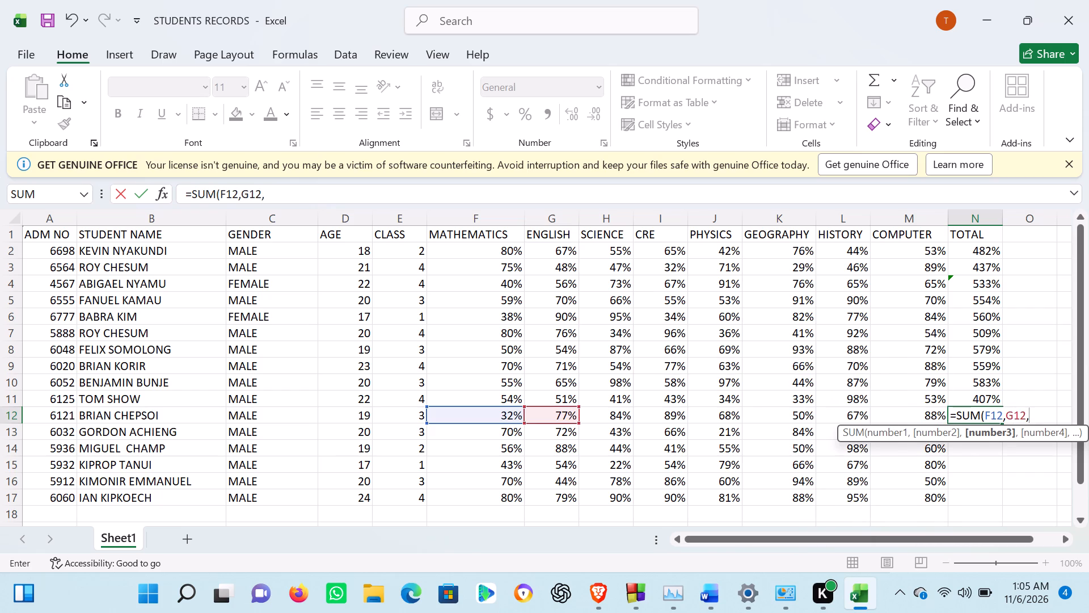
key(h)
text(12)
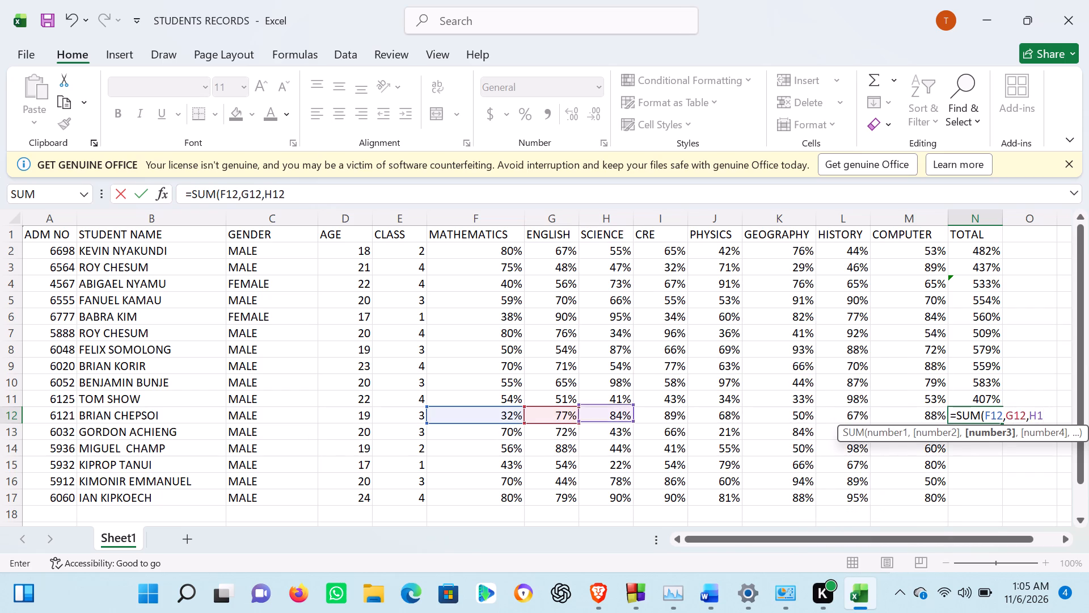
key(comma)
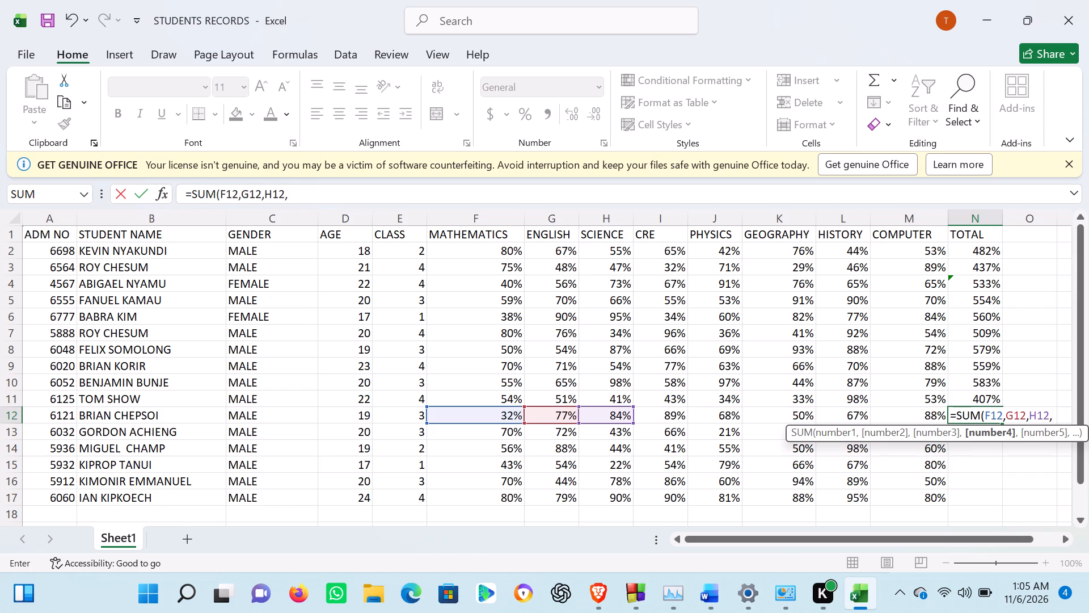
text(I12)
key(comma)
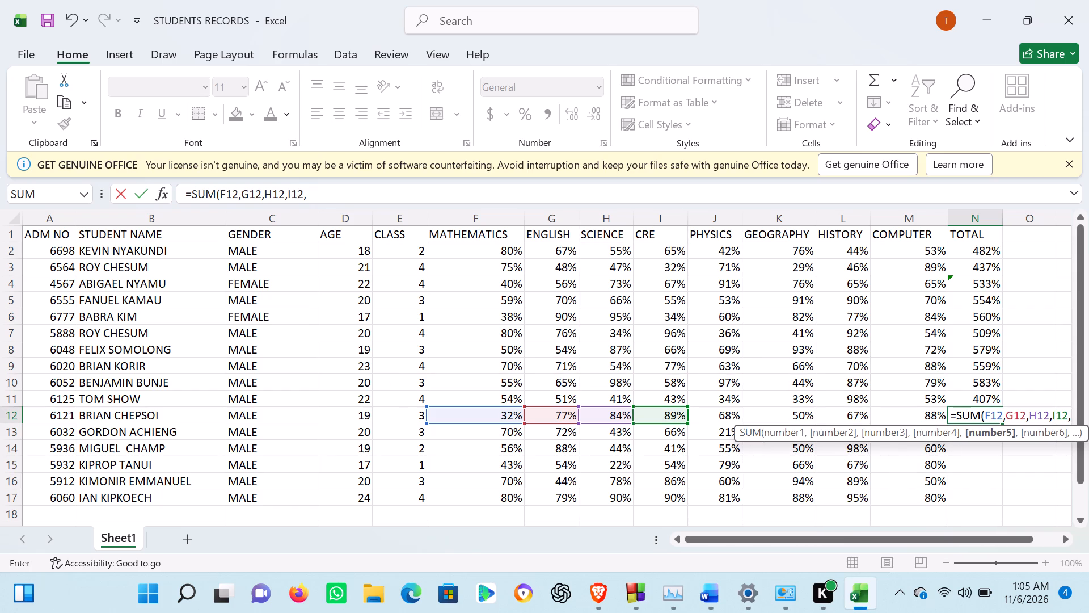
text(J12)
key(comma)
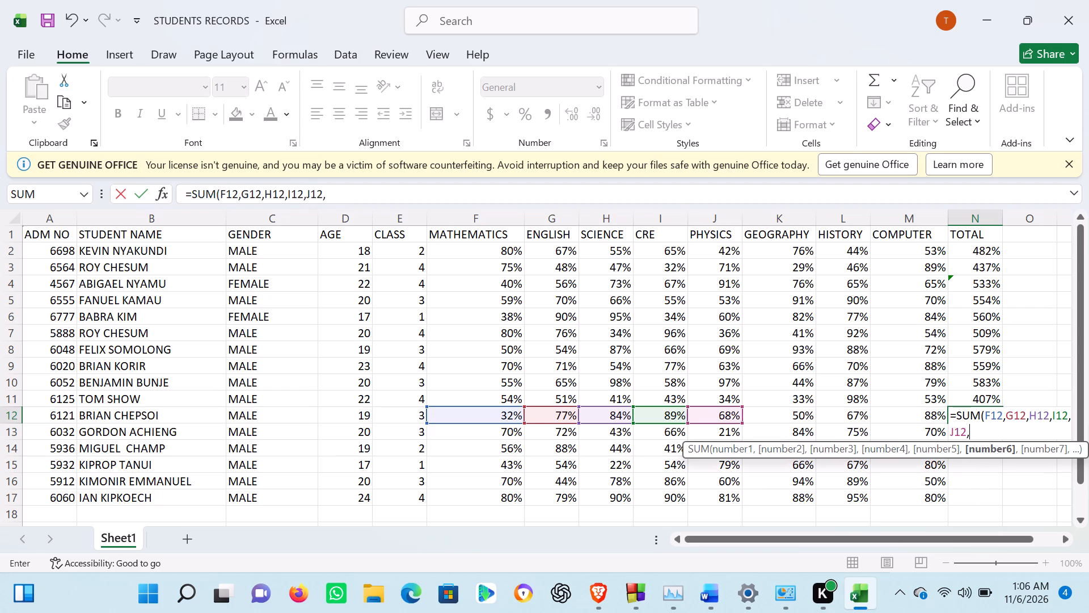
text(K12)
key(comma)
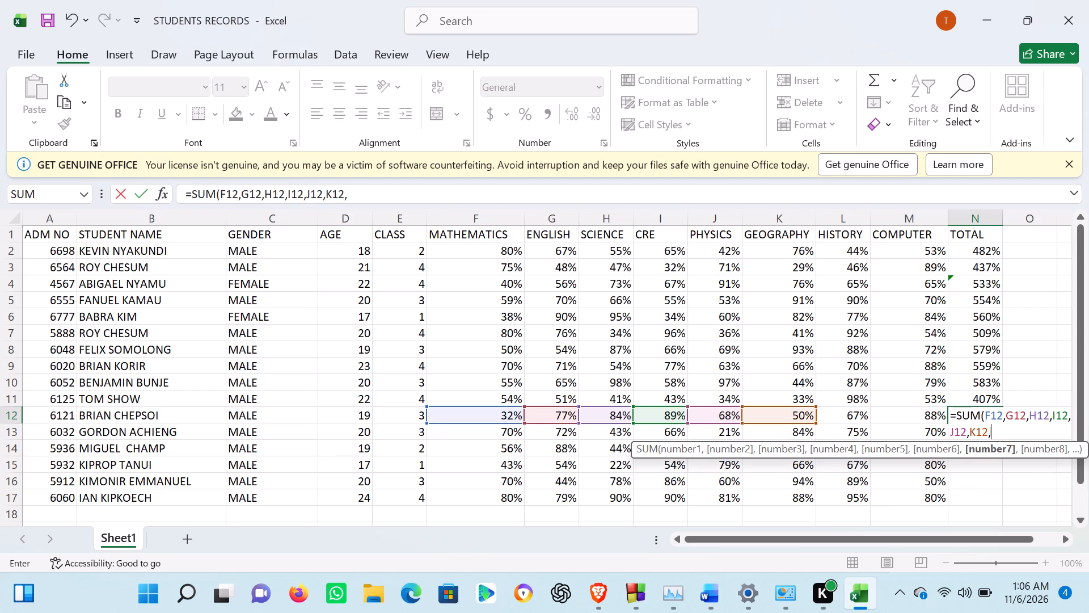
key(l)
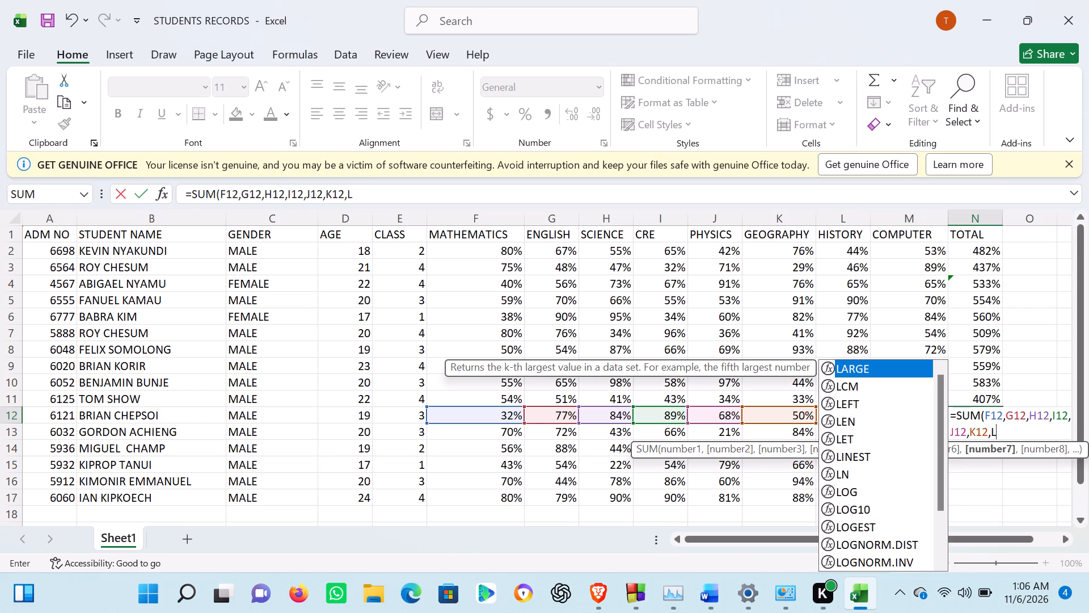
text(12)
key(comma)
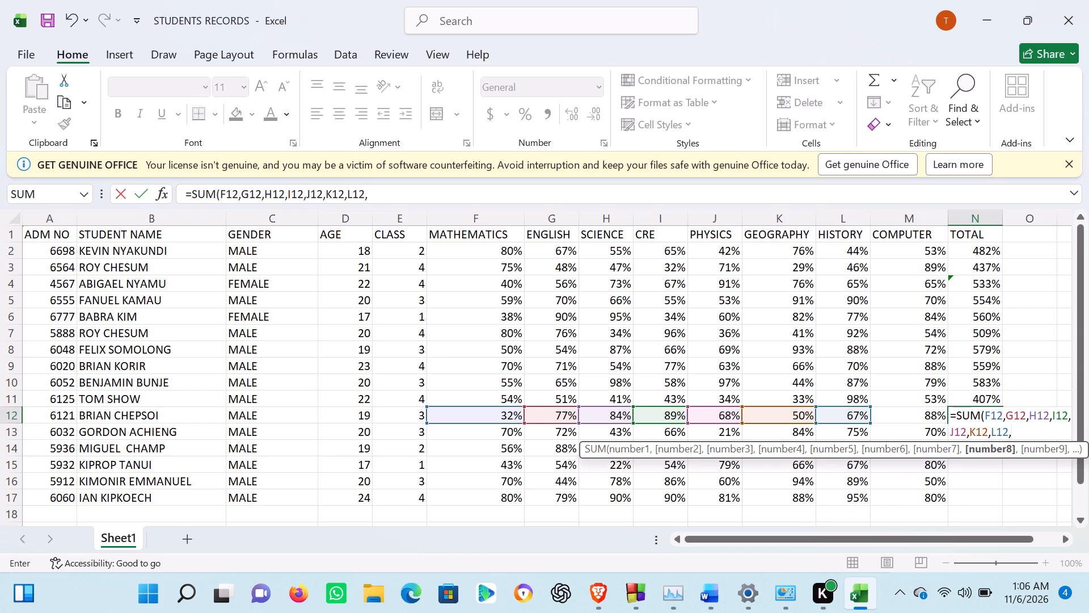
text(M12)
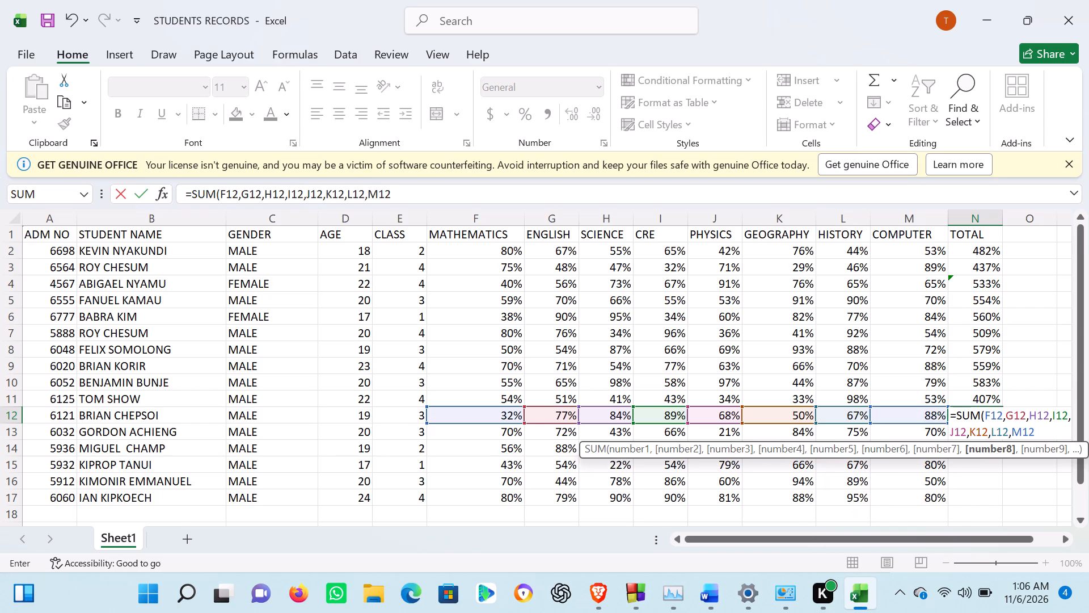
key(shift+parenright)
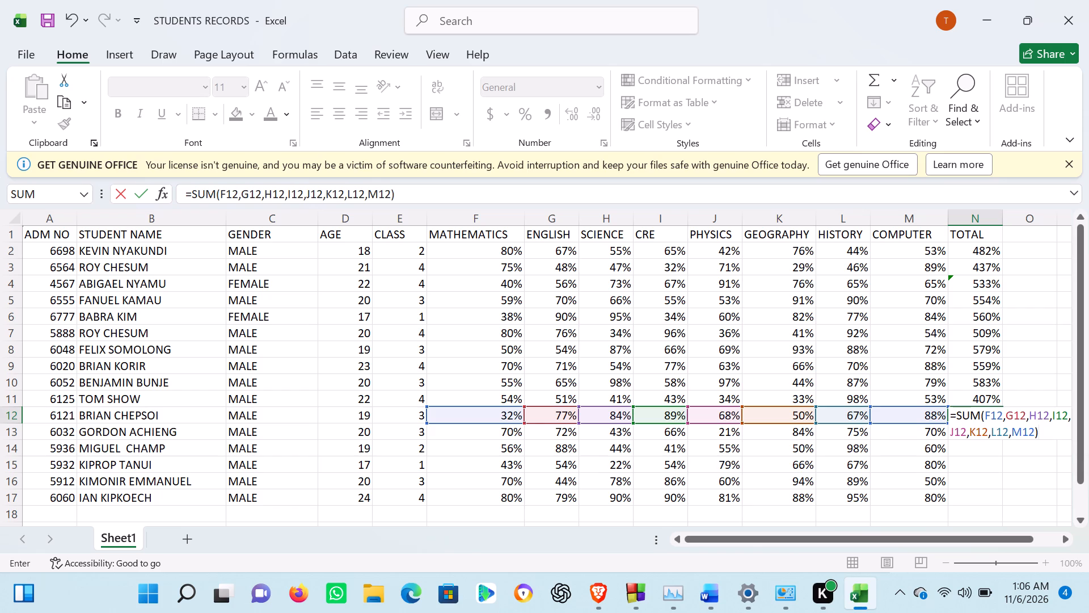
key(Return)
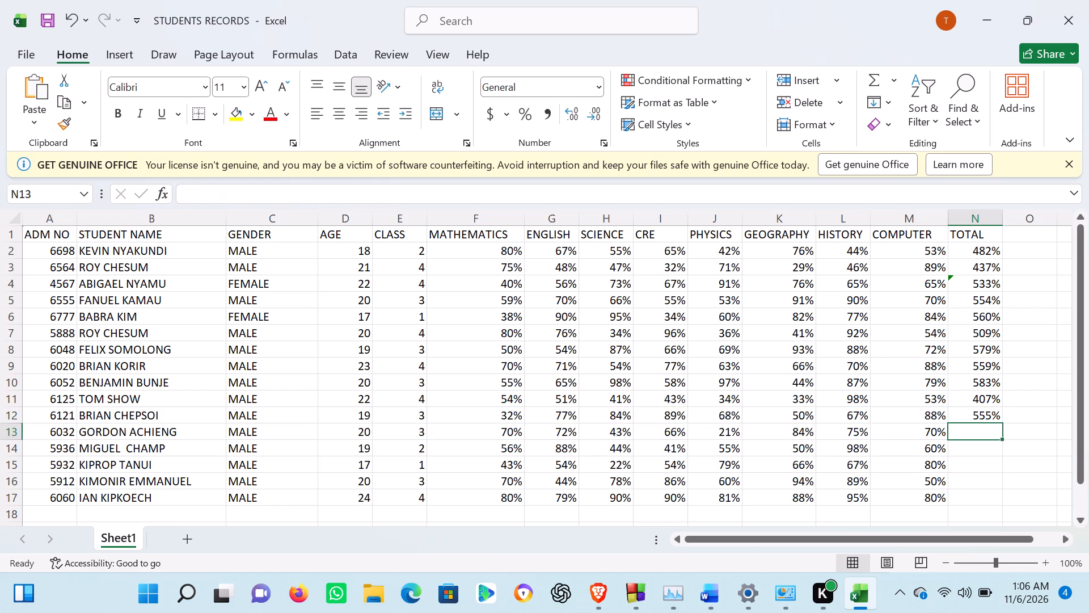
Fill the TOTAL formula from cell N12 down through N17 to cover the remaining students.
click(995, 412)
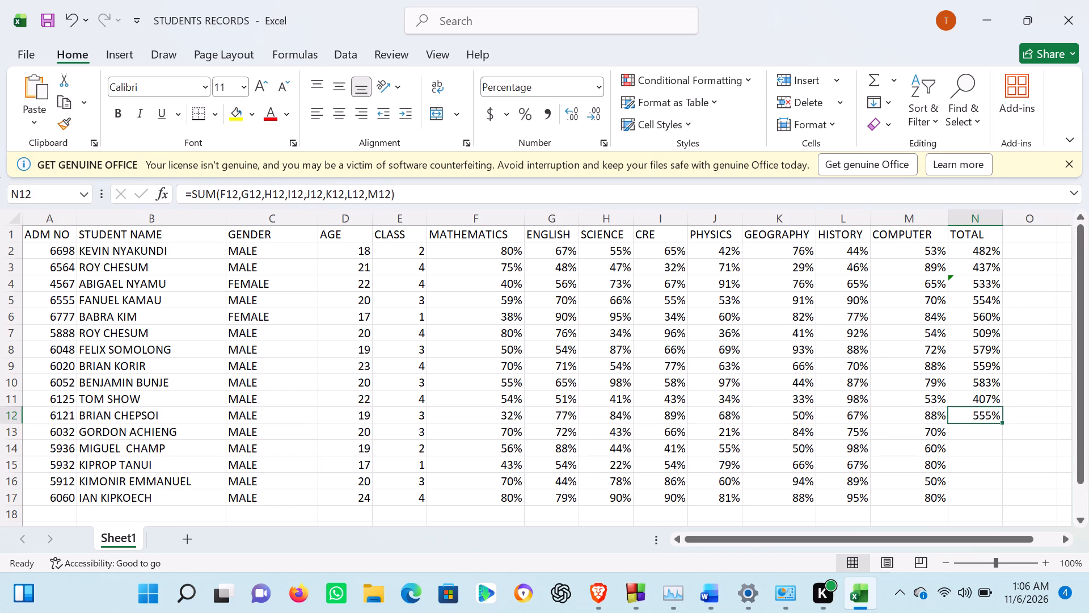
click(1002, 422)
drag(1002, 422, 1002, 448)
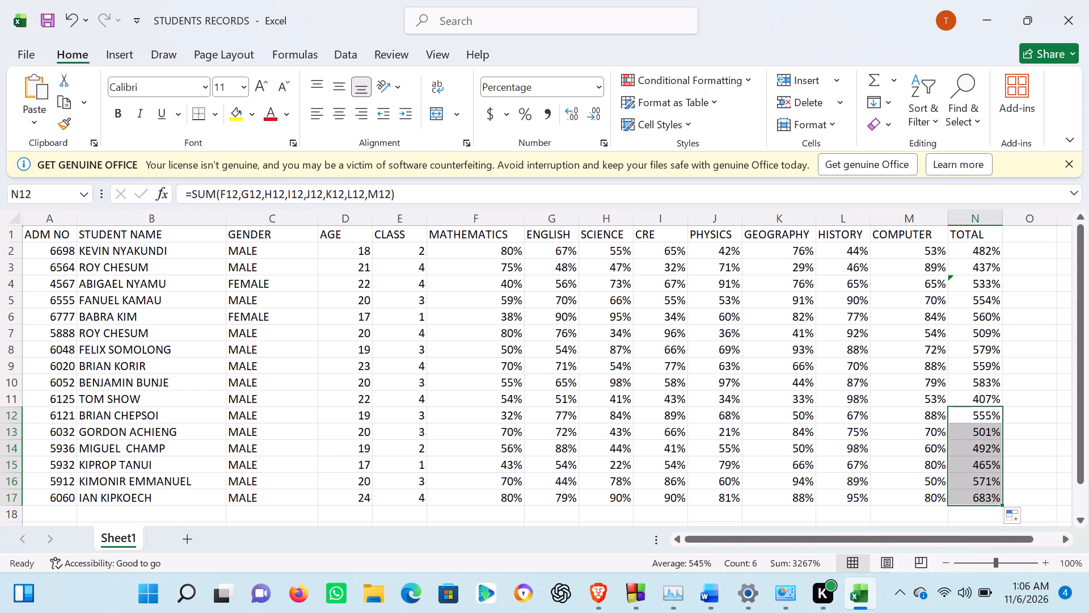
click(1014, 384)
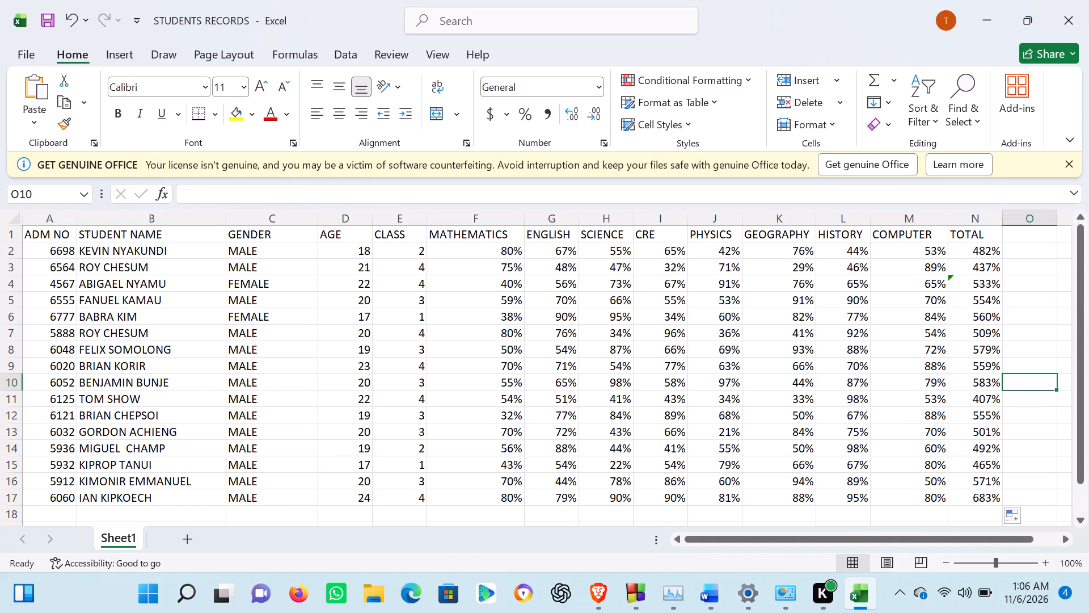
Examine the TOTAL formulas in cells N2 and N5 and the subject cells they reference.
click(985, 251)
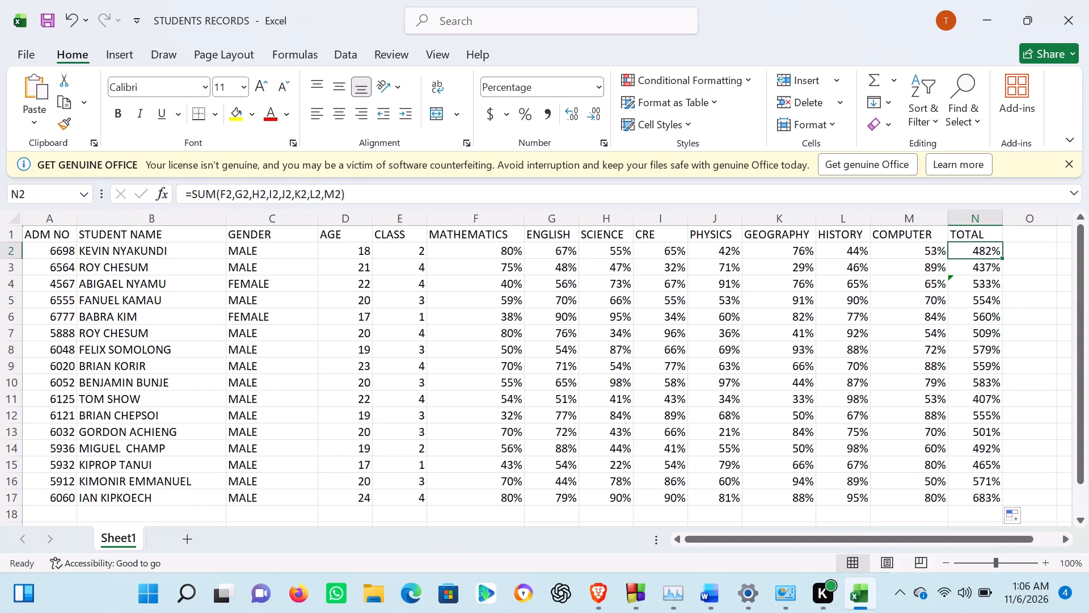
double_click(1000, 251)
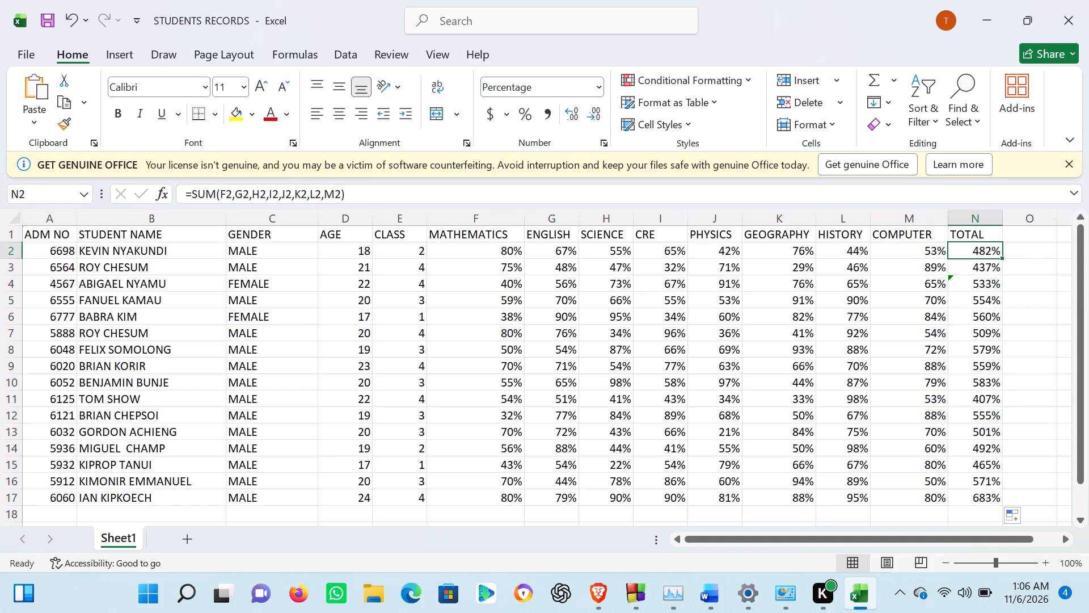
double_click(998, 251)
click(998, 251)
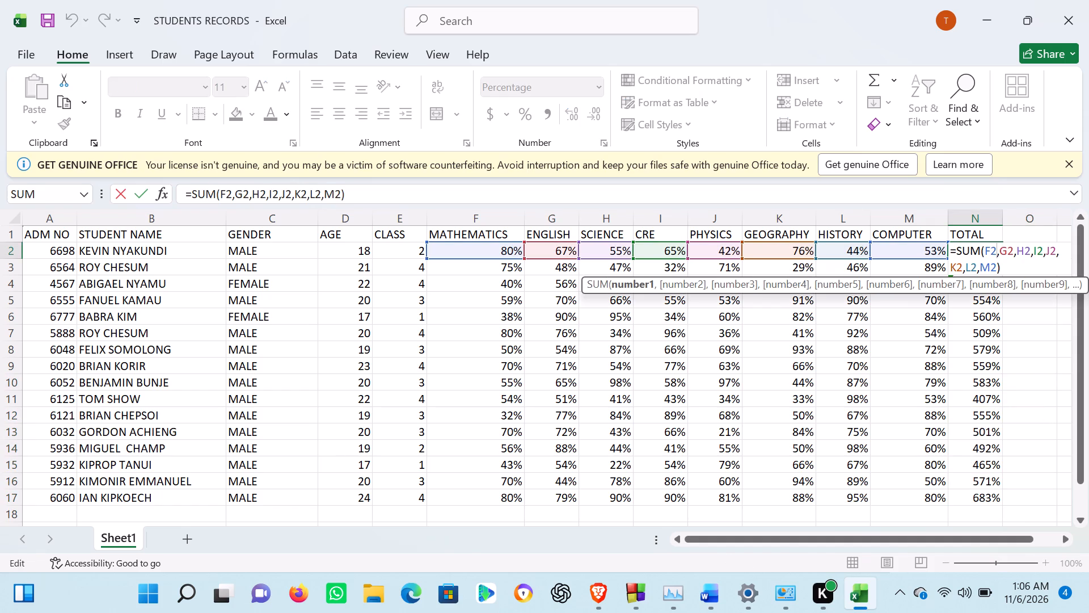
click(984, 301)
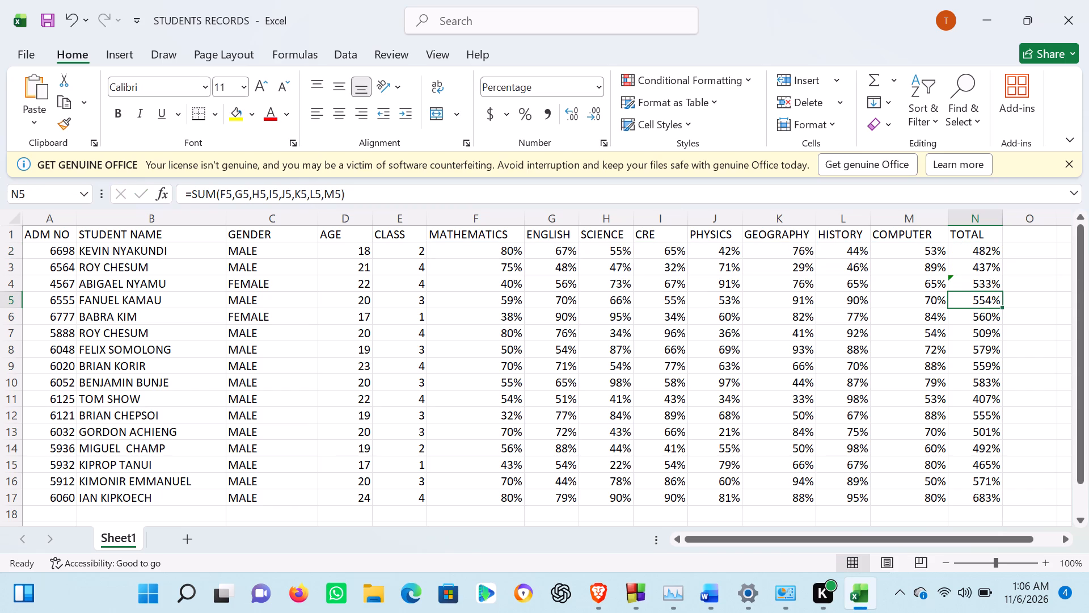
click(984, 301)
double_click(984, 301)
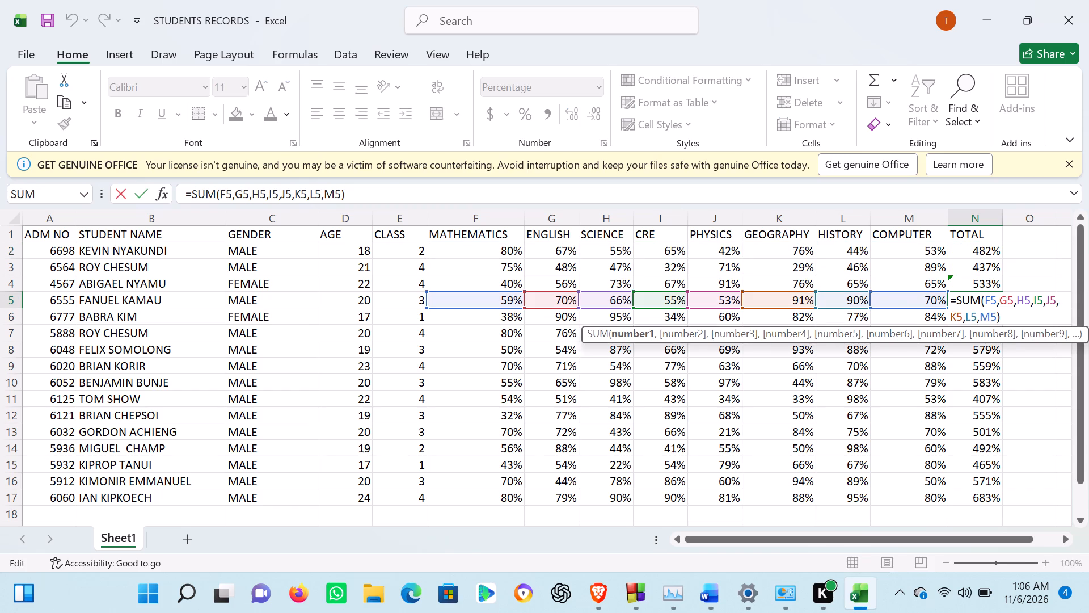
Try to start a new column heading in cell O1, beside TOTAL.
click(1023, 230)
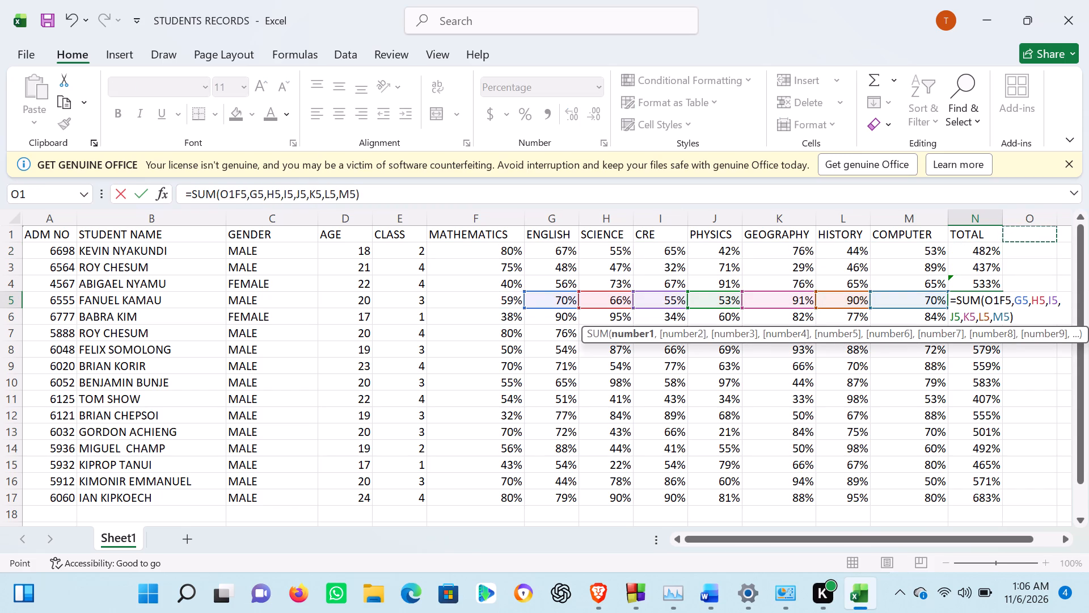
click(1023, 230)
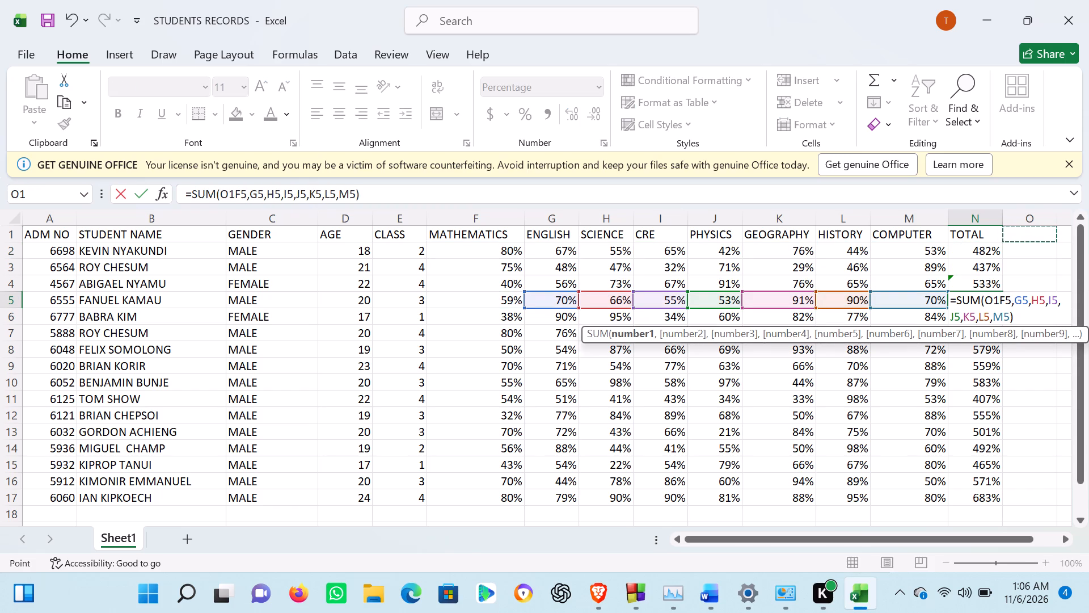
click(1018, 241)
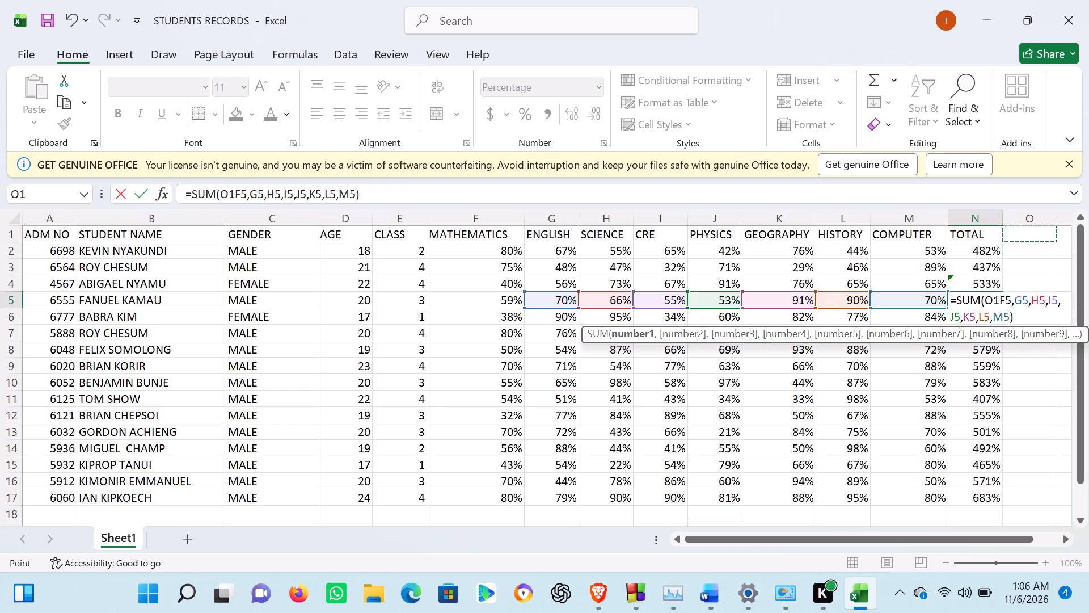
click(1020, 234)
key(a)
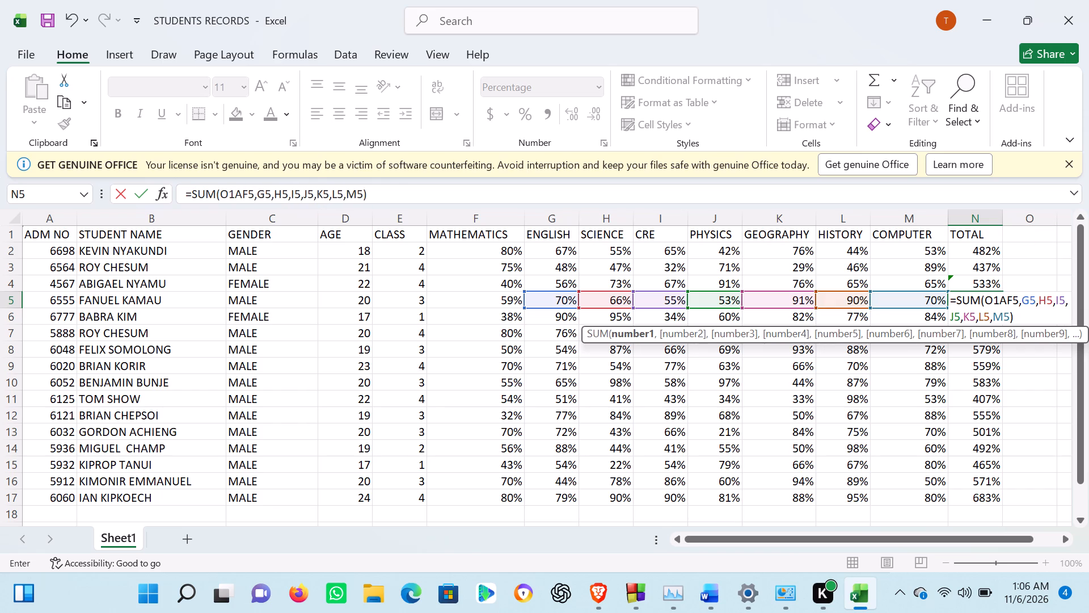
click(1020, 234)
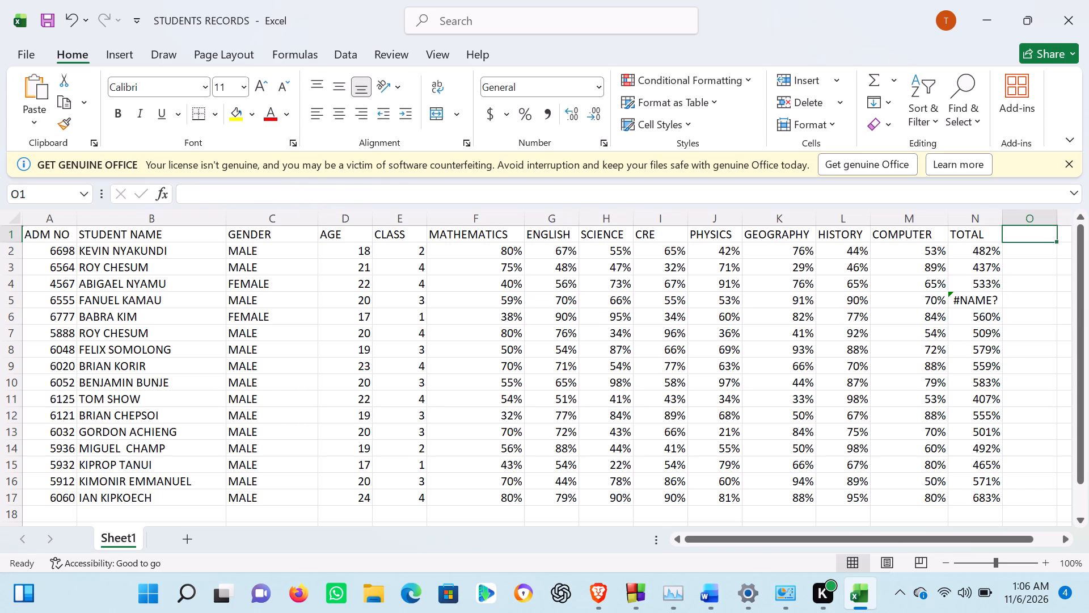
Fill the TOTAL formula from cell N4 down into cell N5 to replace the broken formula there.
click(989, 285)
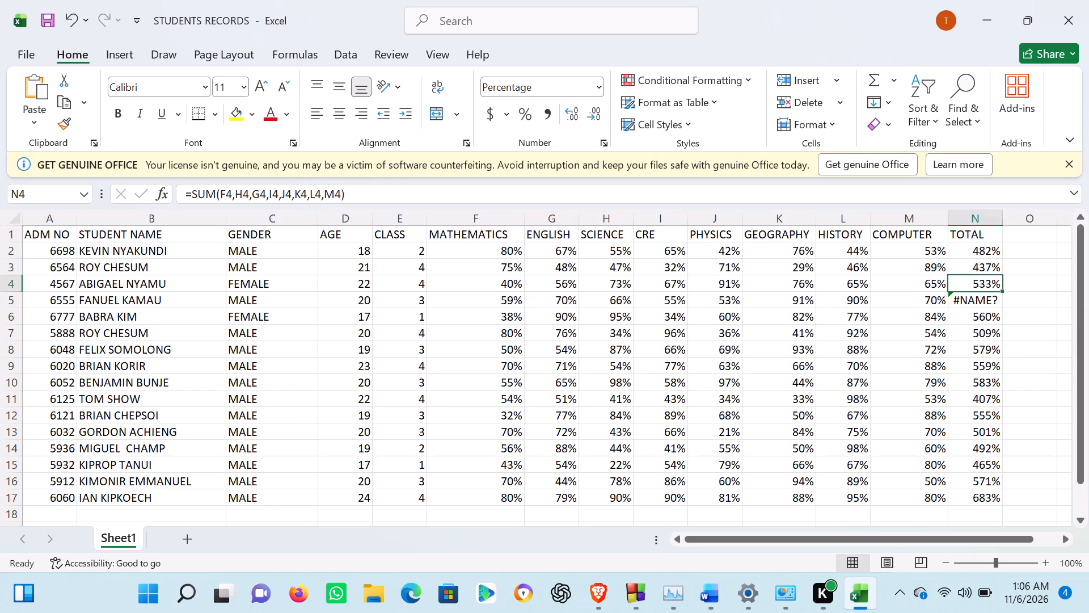
drag(999, 288, 999, 299)
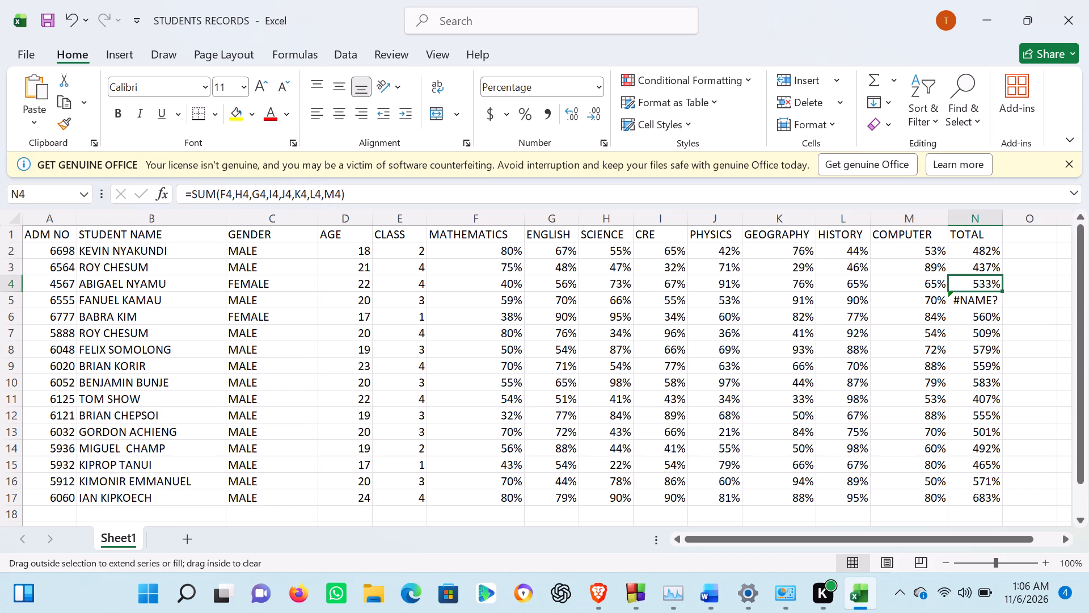
drag(999, 299, 1001, 305)
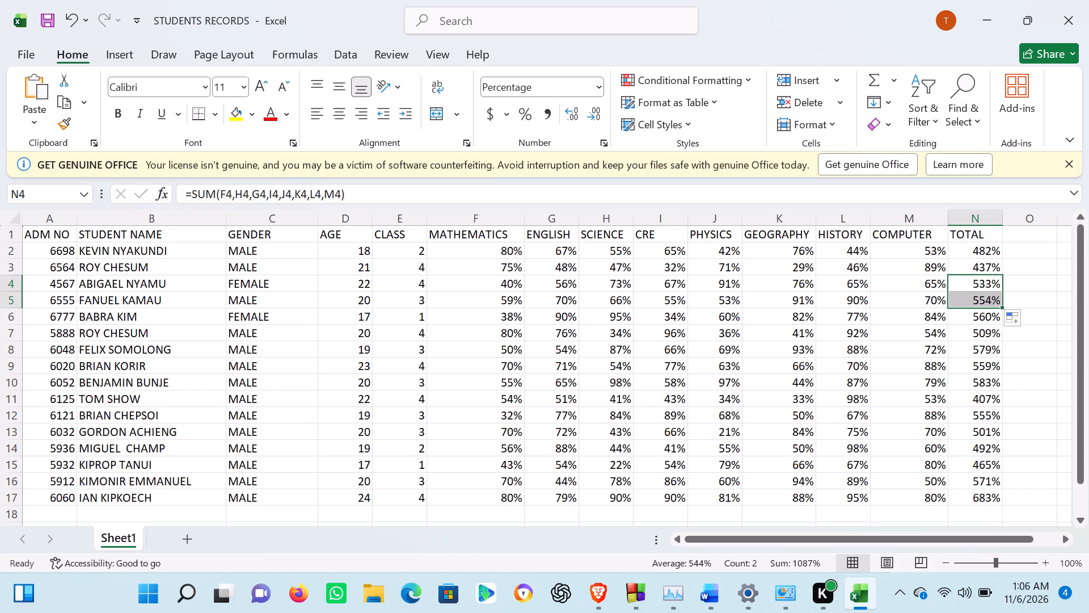
Enter the column heading AVERAGE in cell O1, beside TOTAL.
click(1015, 237)
key(a)
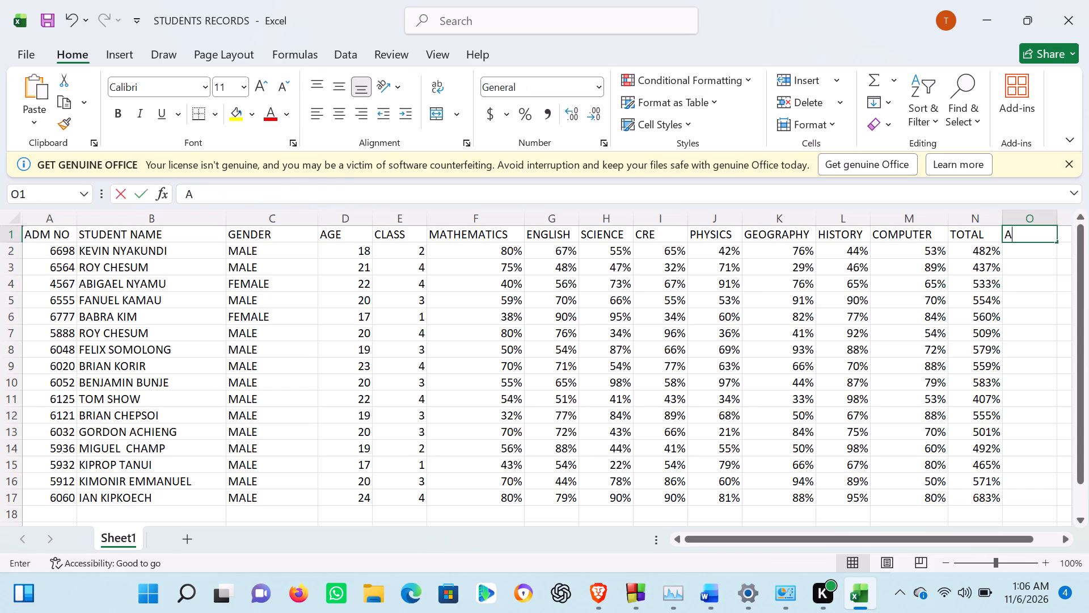
text(VERA)
text(GE)
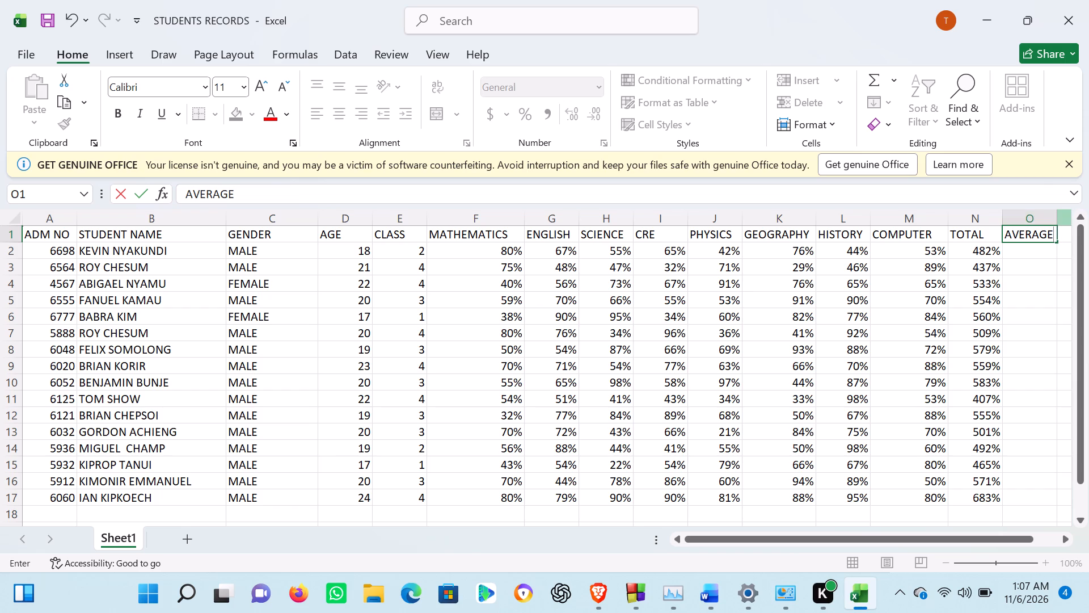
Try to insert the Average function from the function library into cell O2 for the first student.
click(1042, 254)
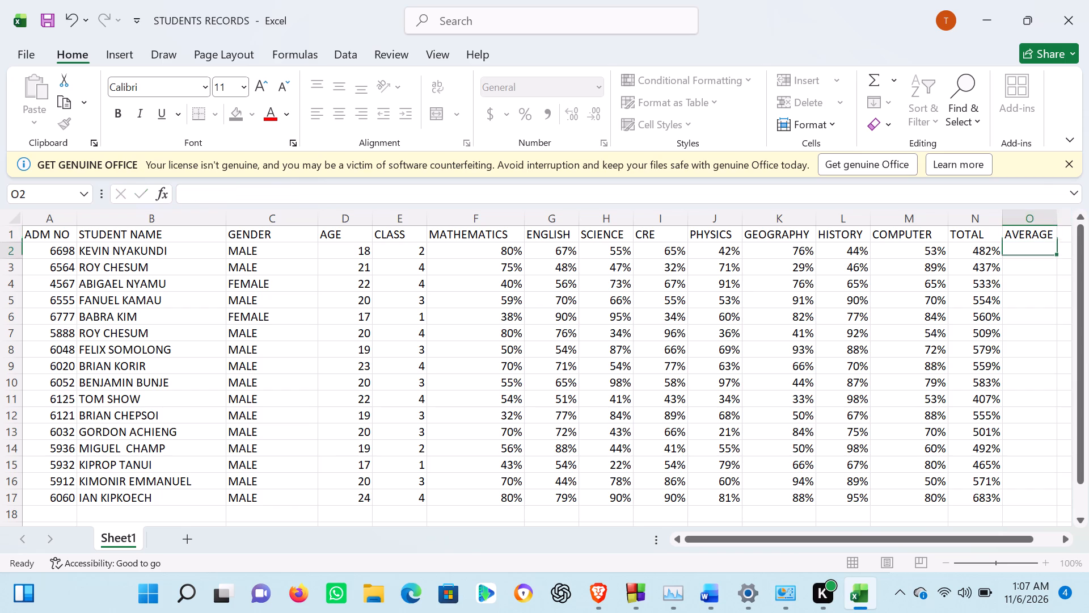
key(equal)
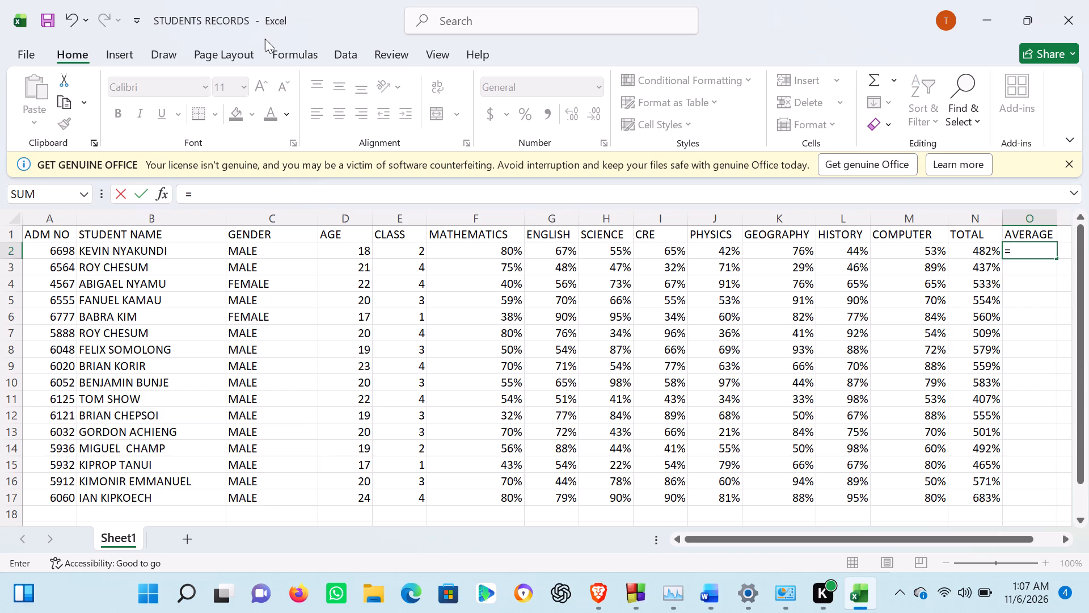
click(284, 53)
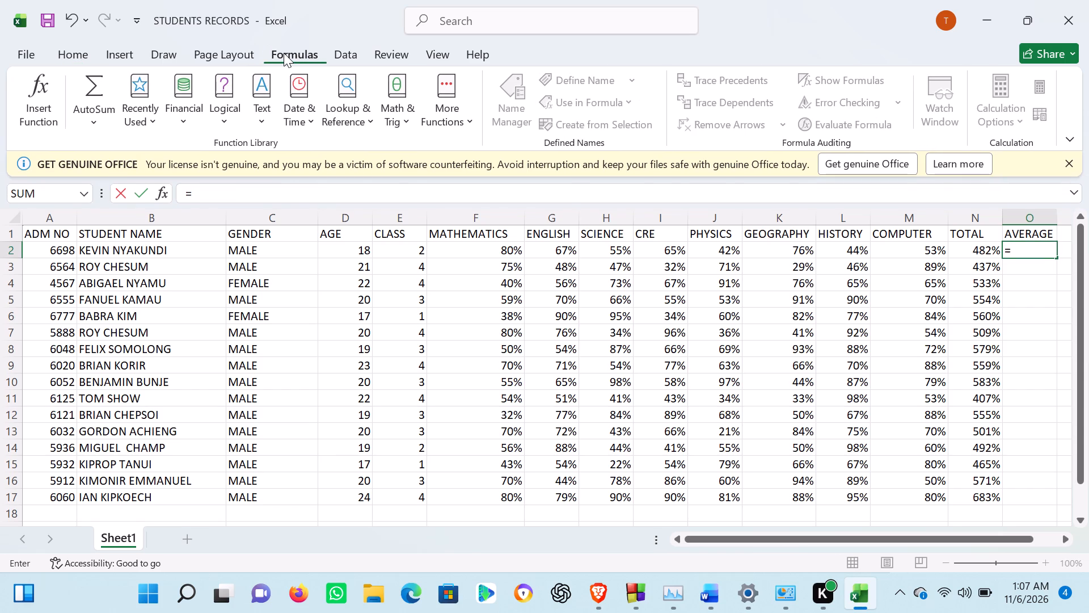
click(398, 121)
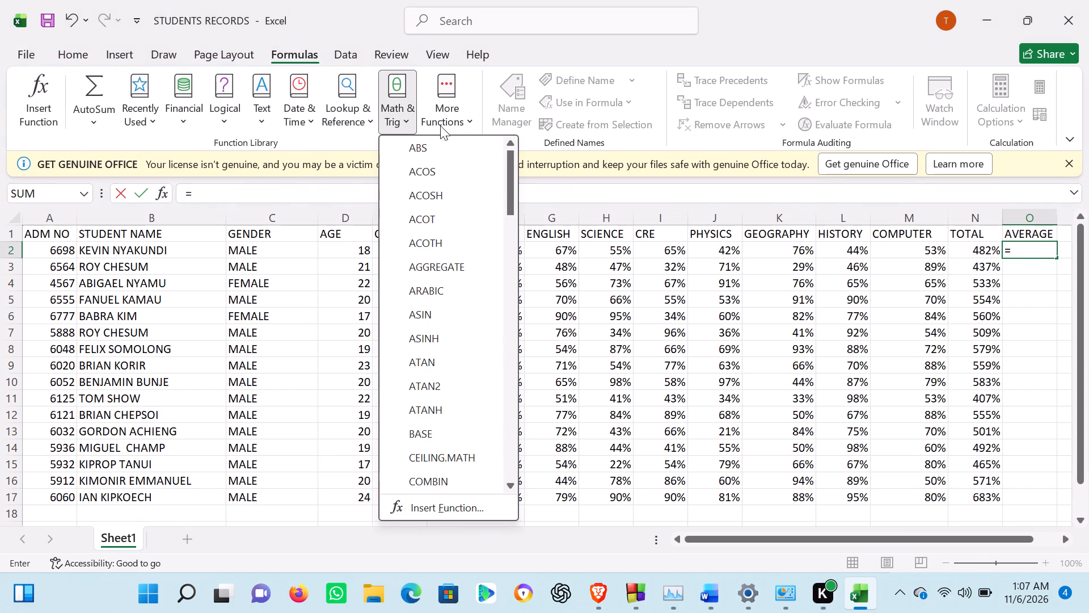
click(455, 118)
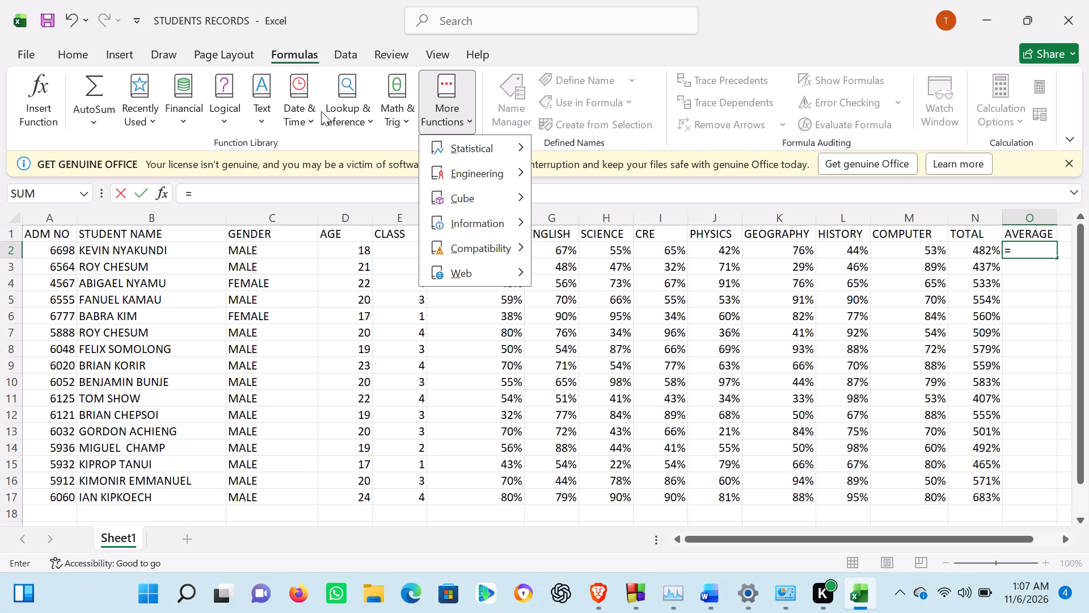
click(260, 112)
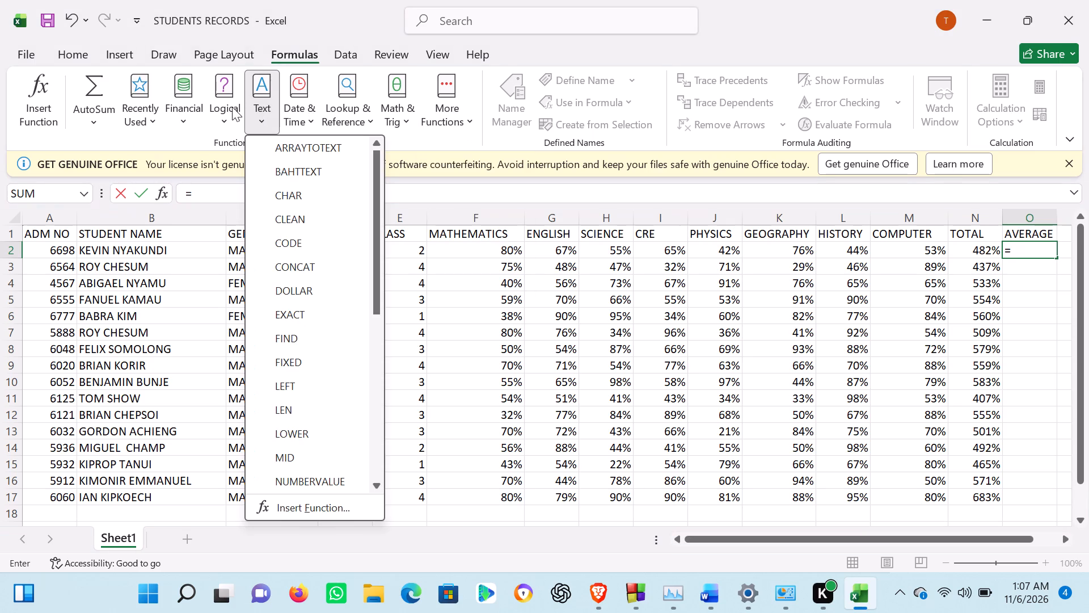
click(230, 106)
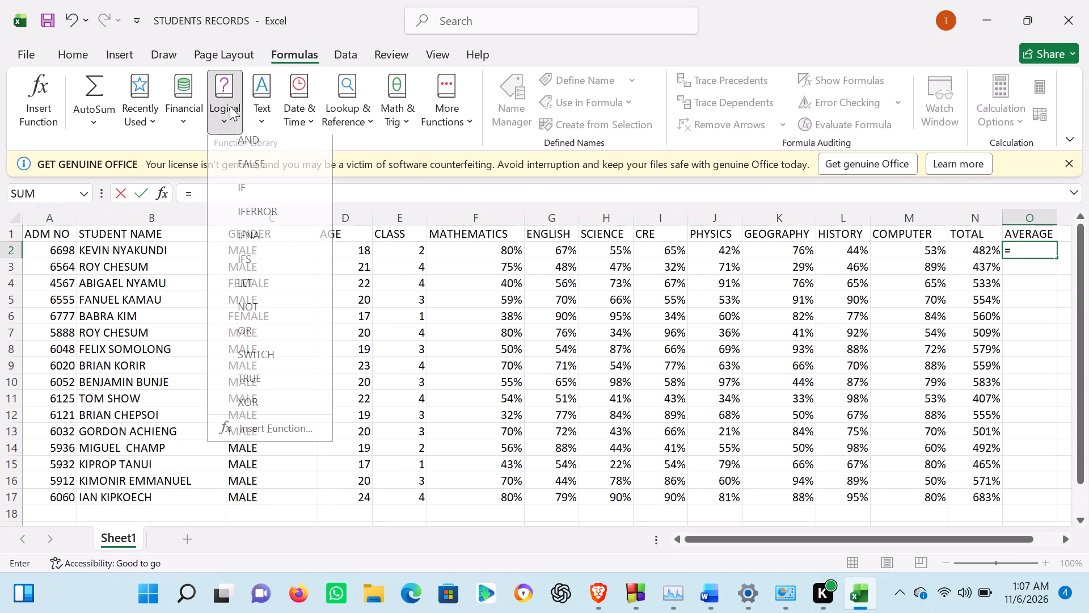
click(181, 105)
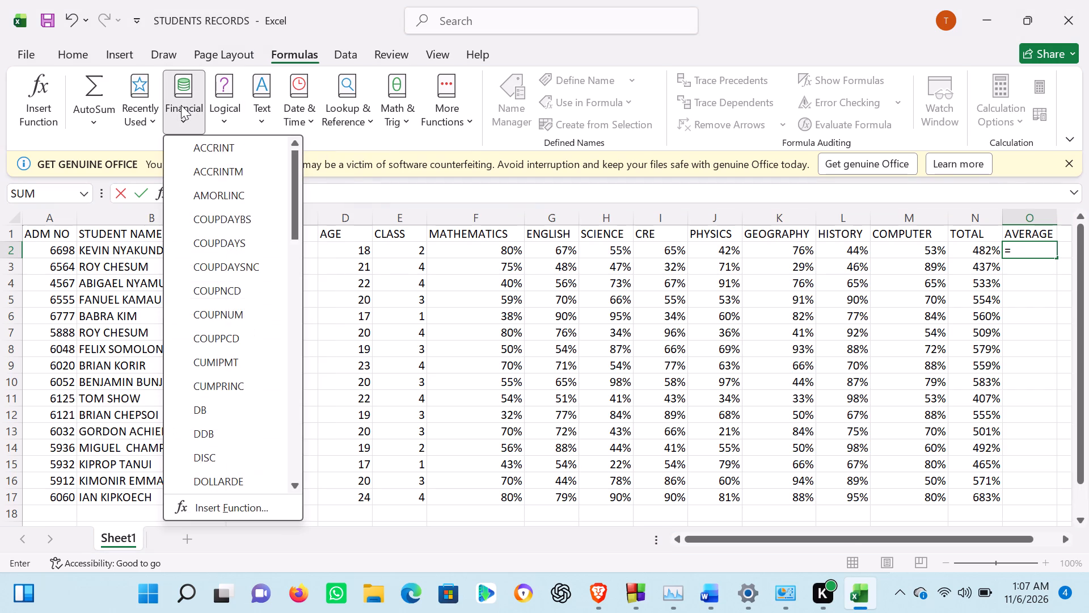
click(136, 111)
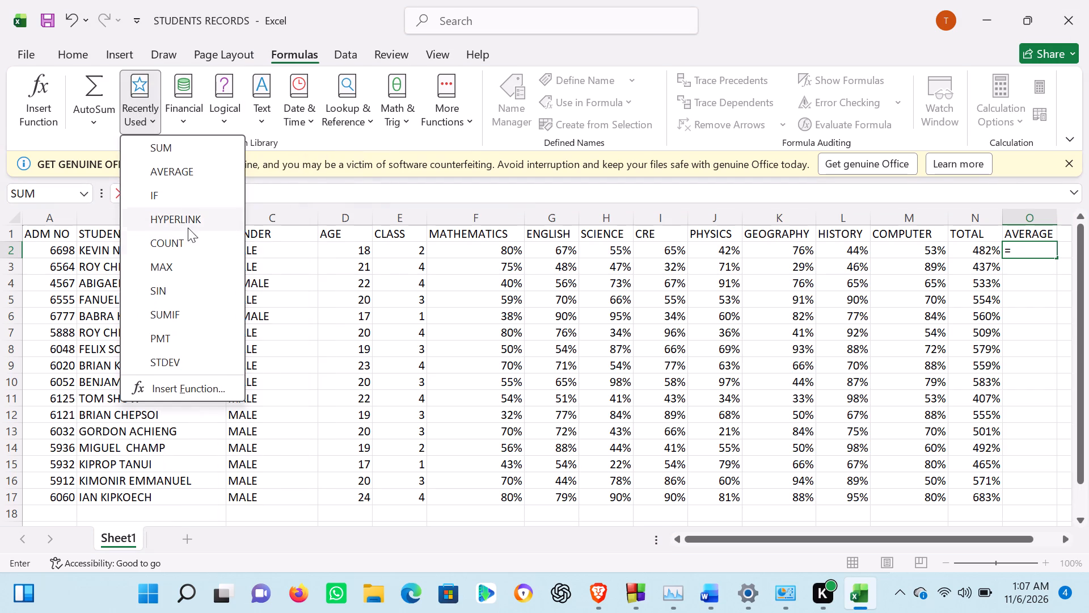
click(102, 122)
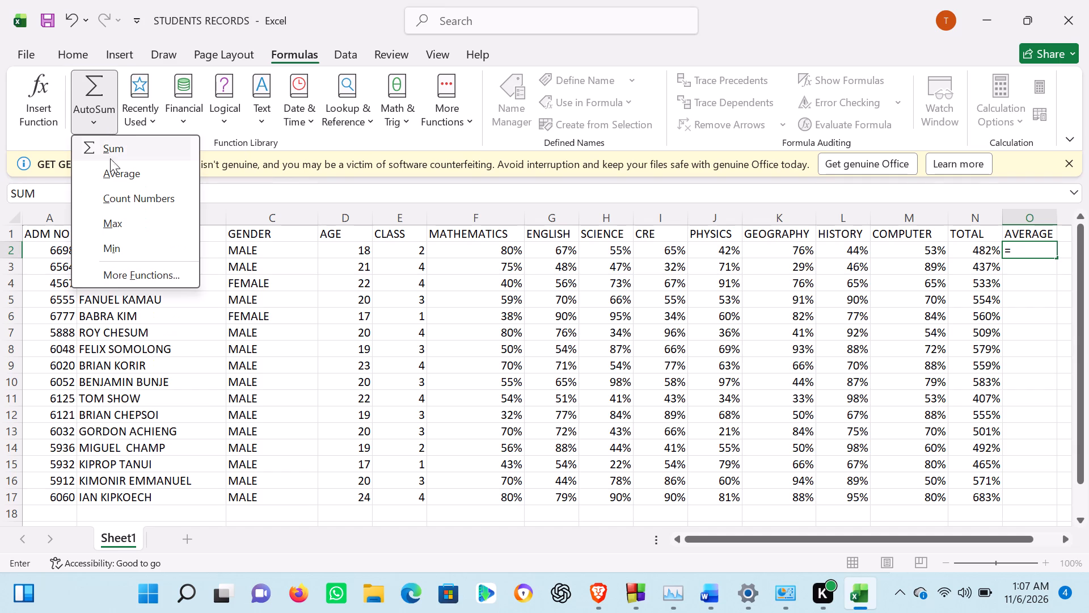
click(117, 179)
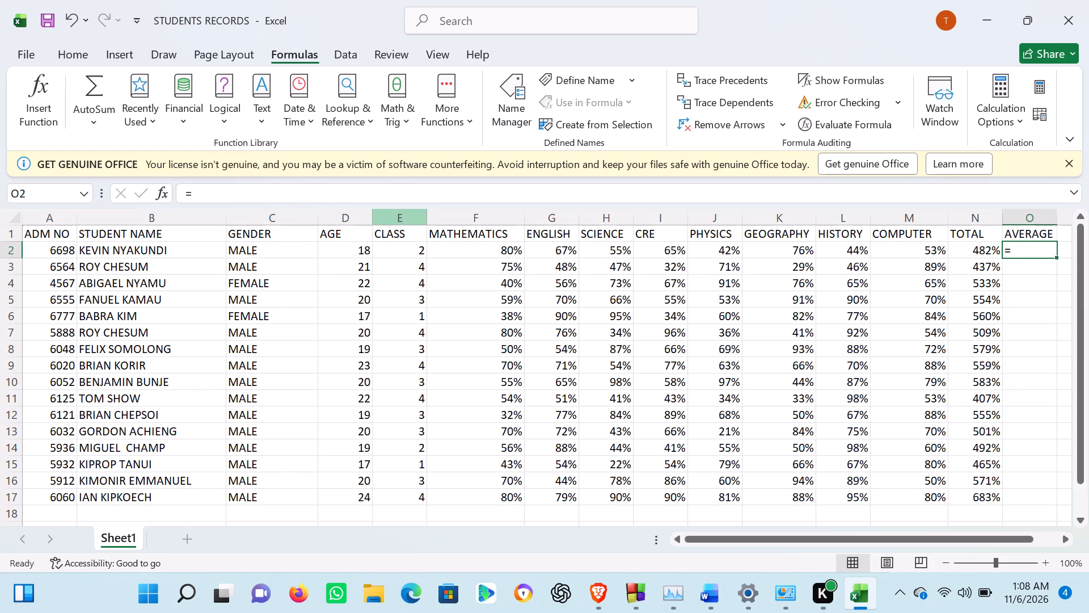
In cell O2, build the formula =AVERAGE(F2,G2,H2, to average the first student's marks, starting with MATHEMATICS, ENGLISH and SCIENCE.
key(a)
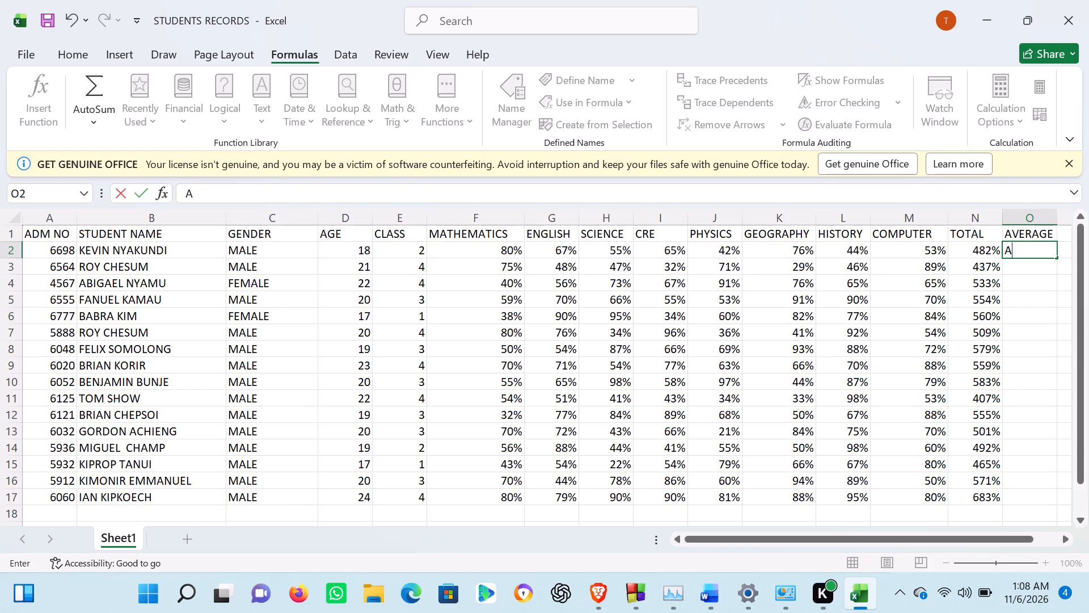
key(v)
key(BackSpace)
key(BackSpace)
text(=A)
key(v)
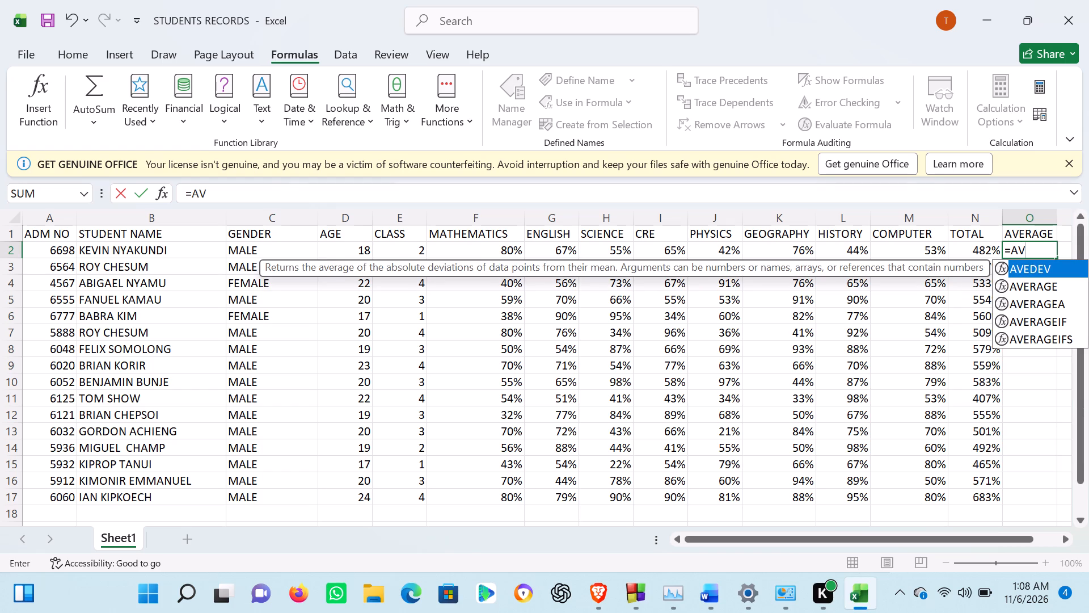
click(1031, 285)
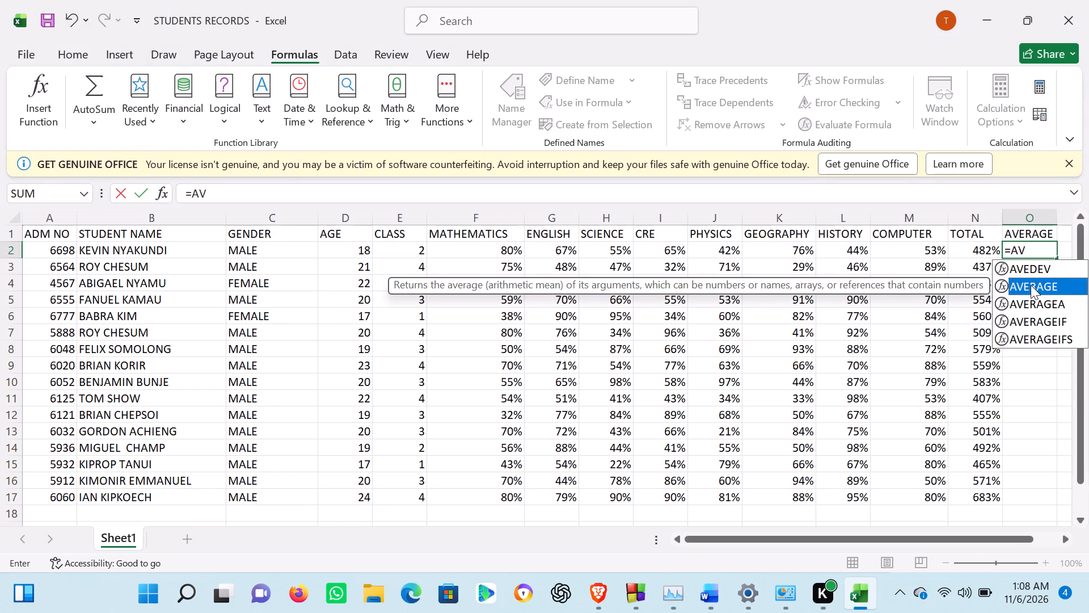
click(1031, 285)
key(e)
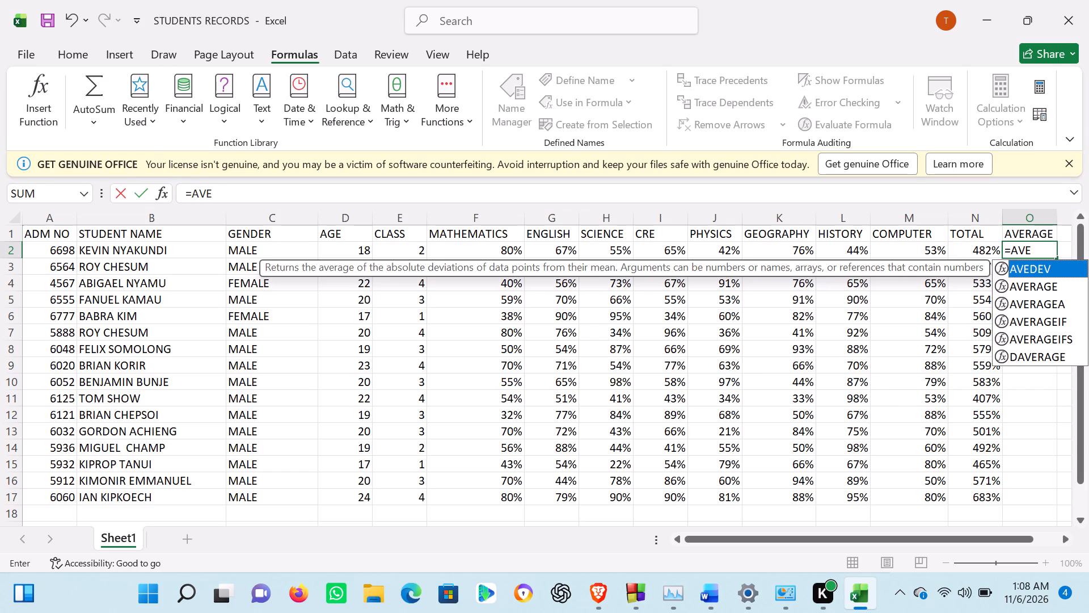
text(RA)
text(GE)
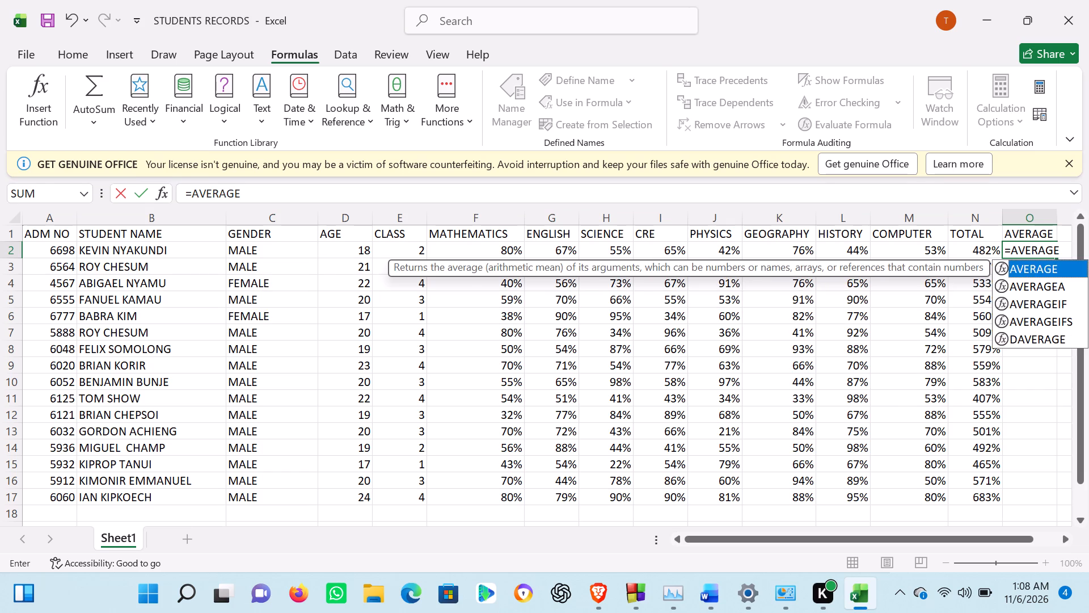
key(space)
key(BackSpace)
key(shift+parenleft)
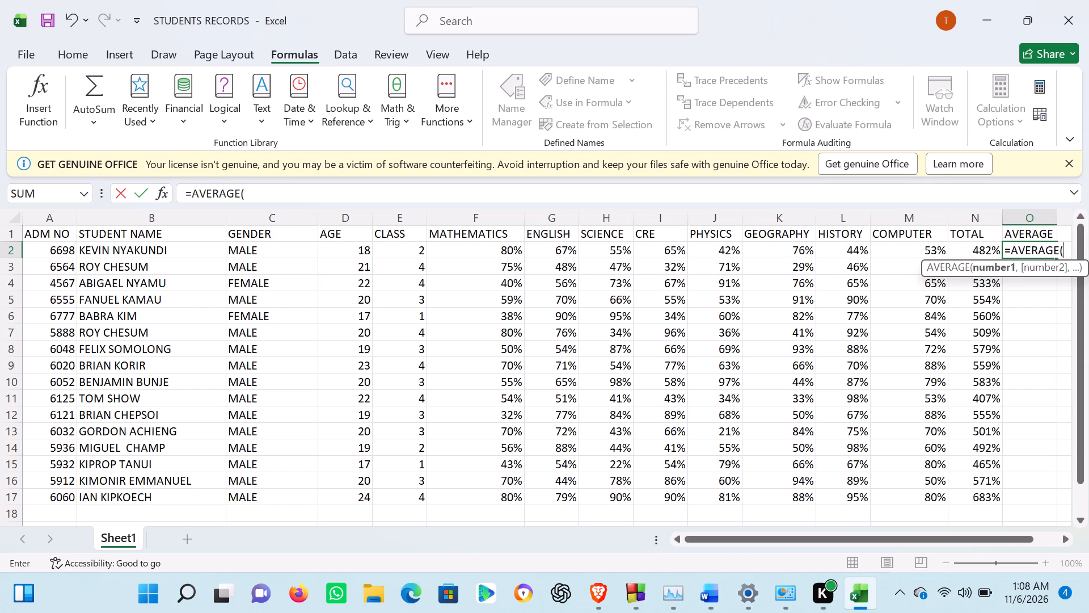
key(8)
key(BackSpace)
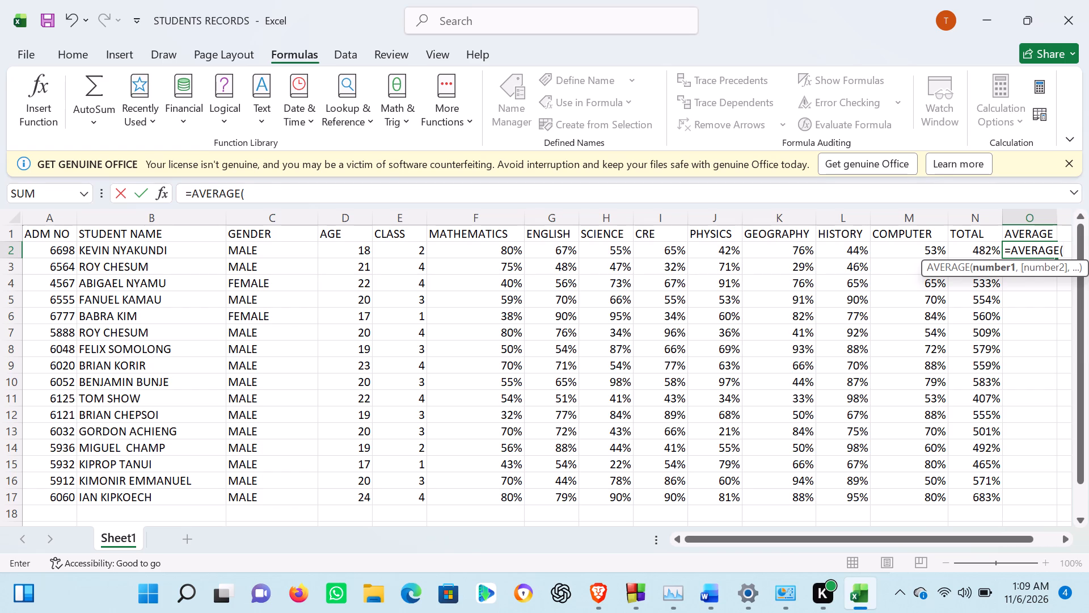
key(f)
text(2,)
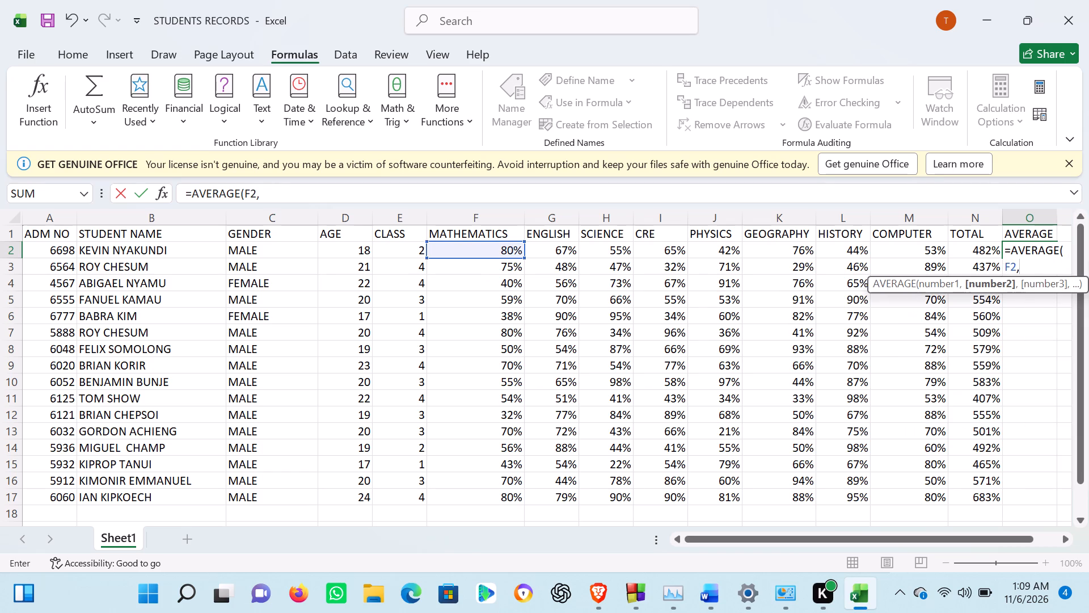
text(G2)
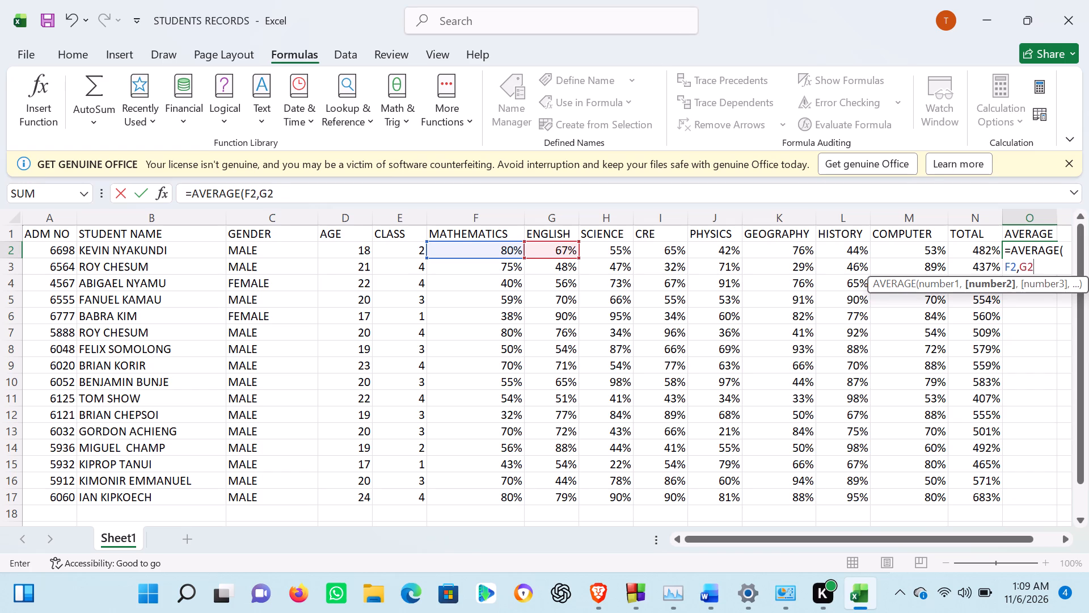
key(h)
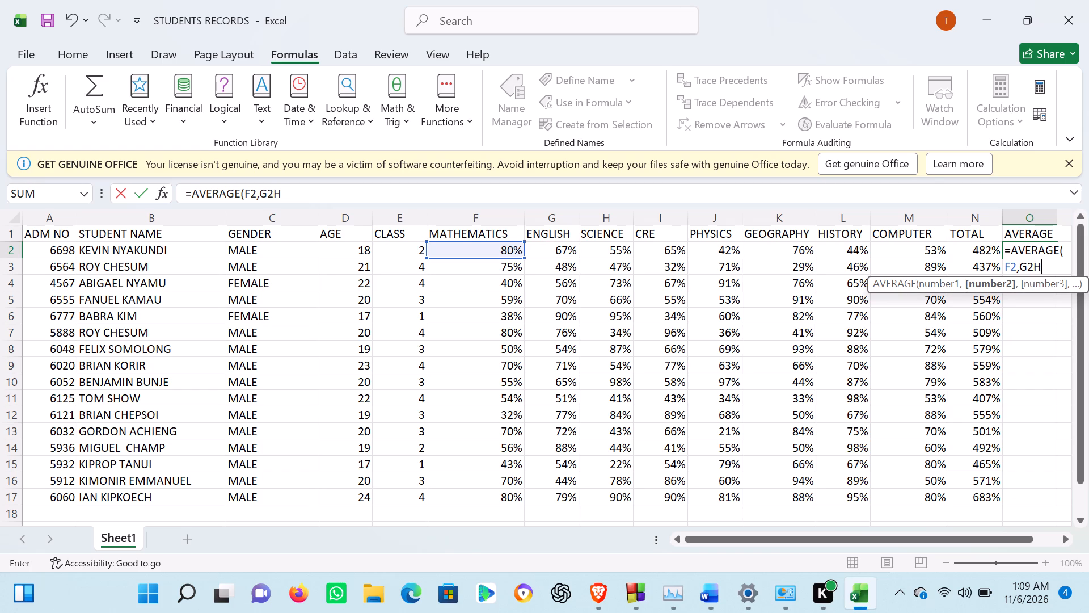
text(2,)
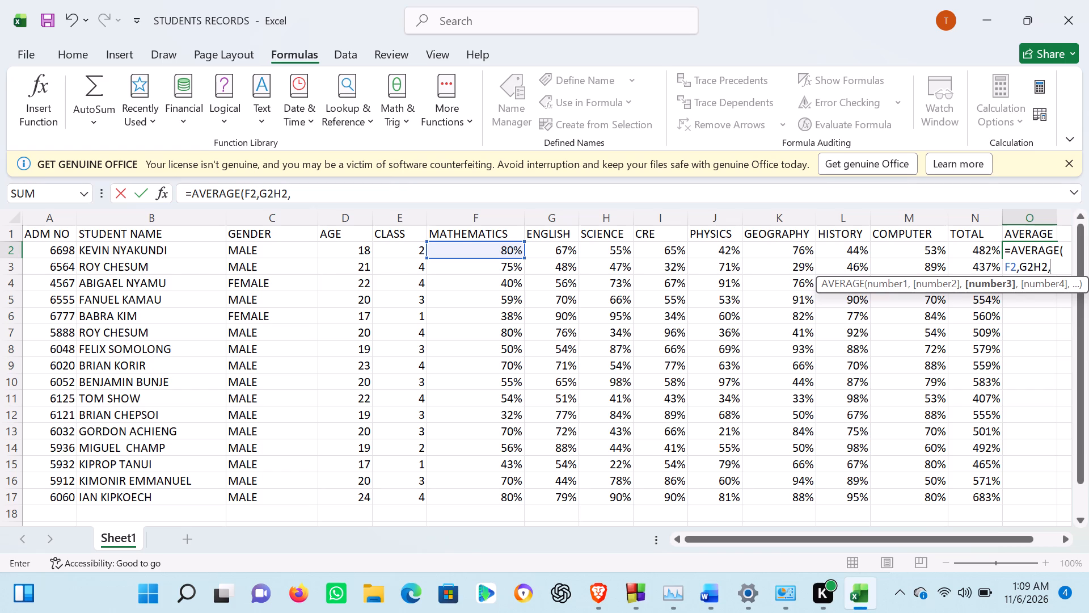
click(1033, 265)
click(1033, 265)
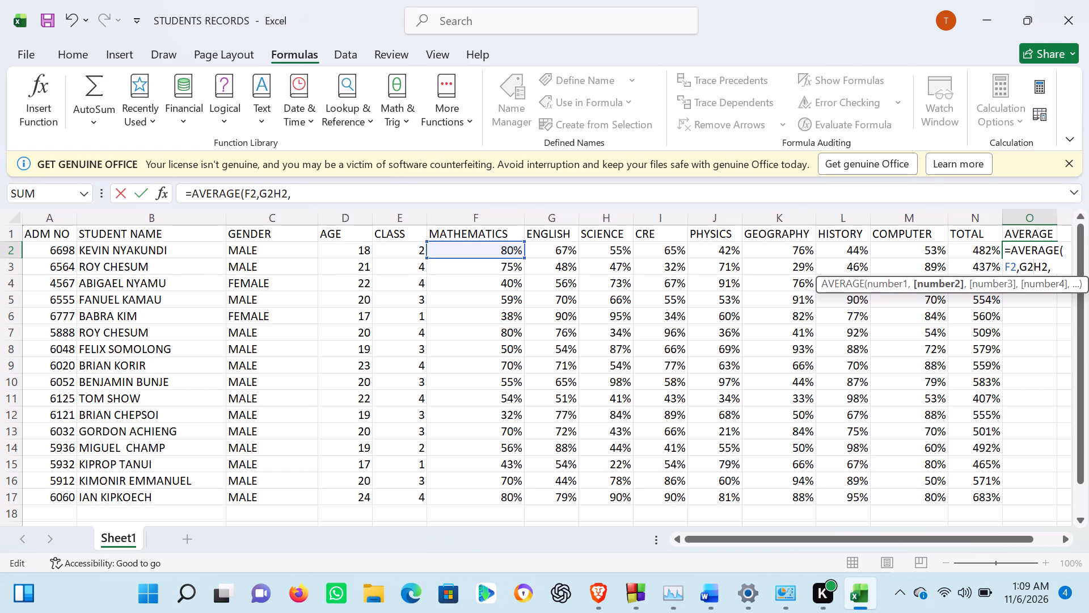
key(comma)
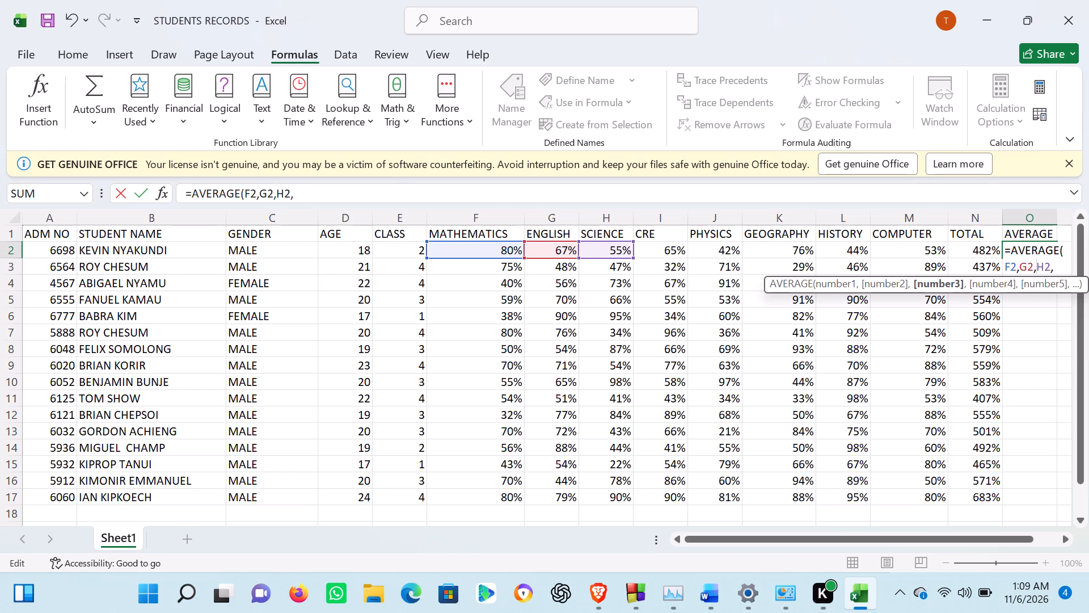
double_click(1058, 267)
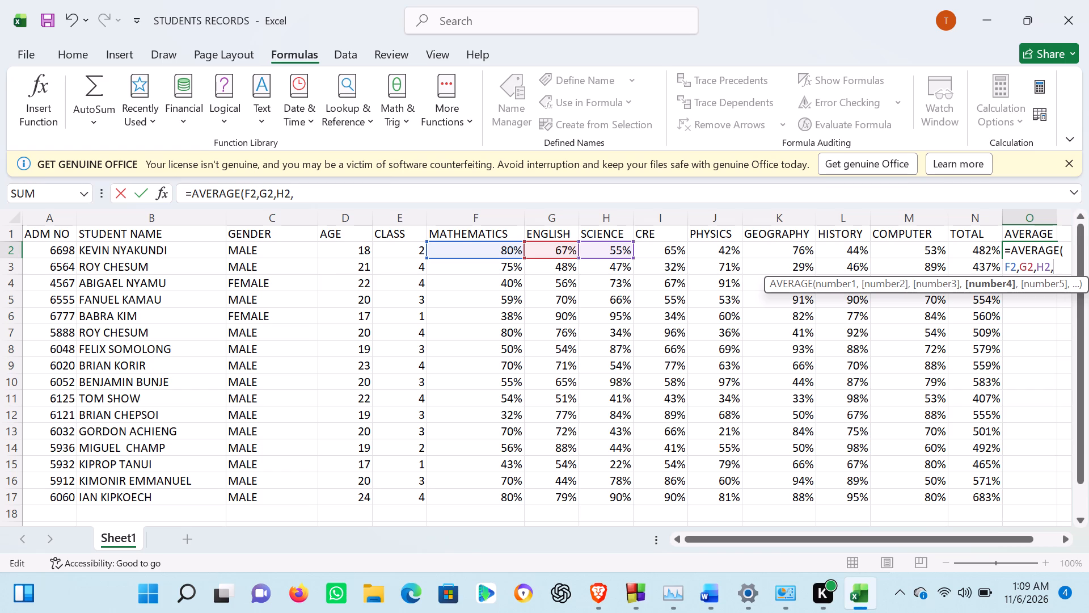
Complete the formula in cell O2 by adding I2, J2, K2, L2 and M2, giving =AVERAGE(F2,G2,H2,I2,J2,K2,L2,M2).
key(i)
key(2)
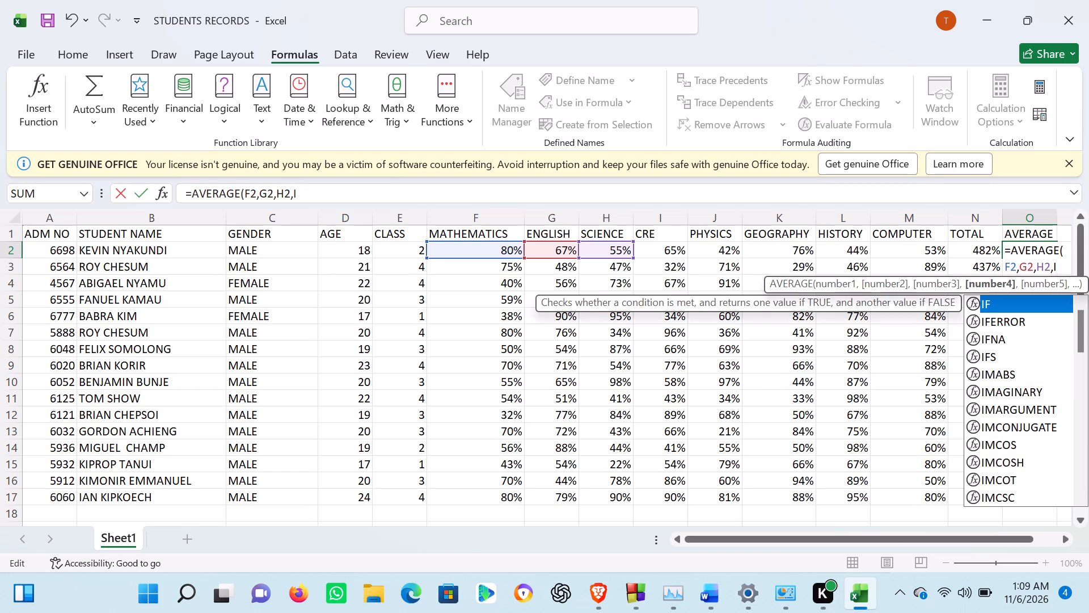
key(comma)
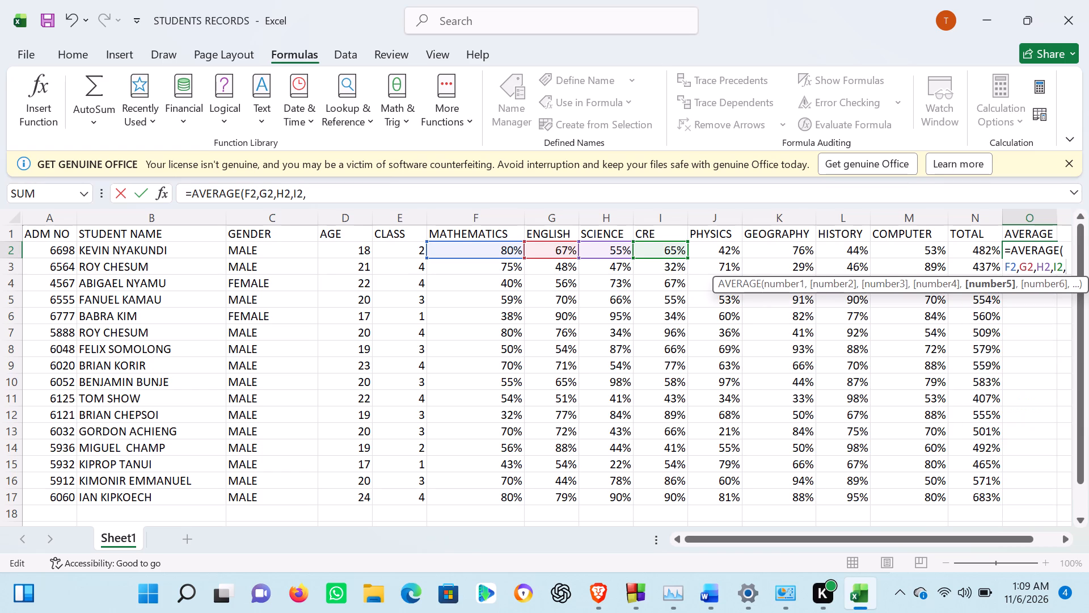
text(J2)
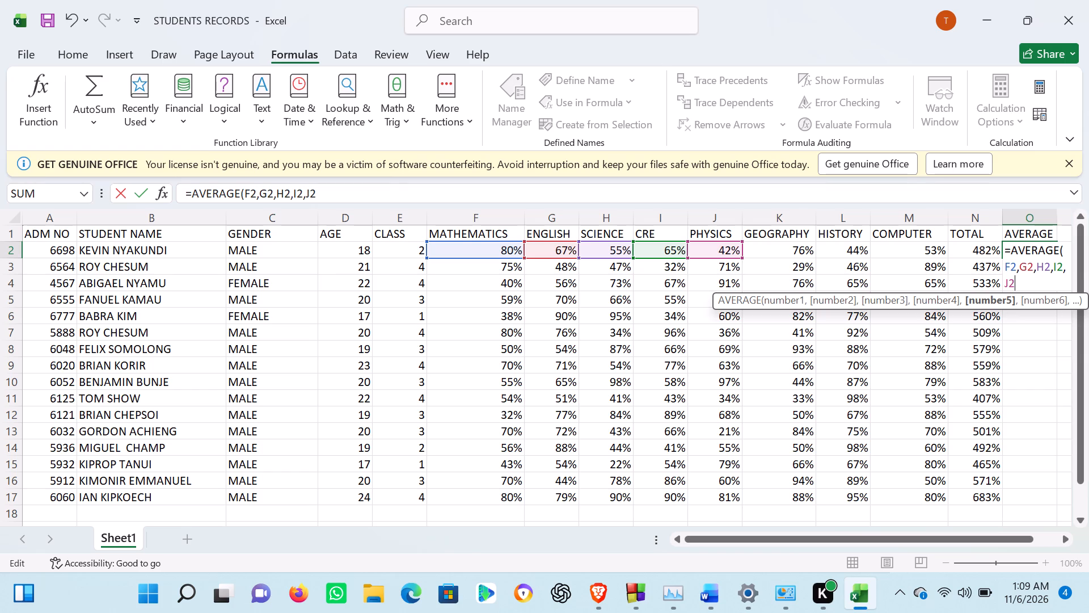
key(comma)
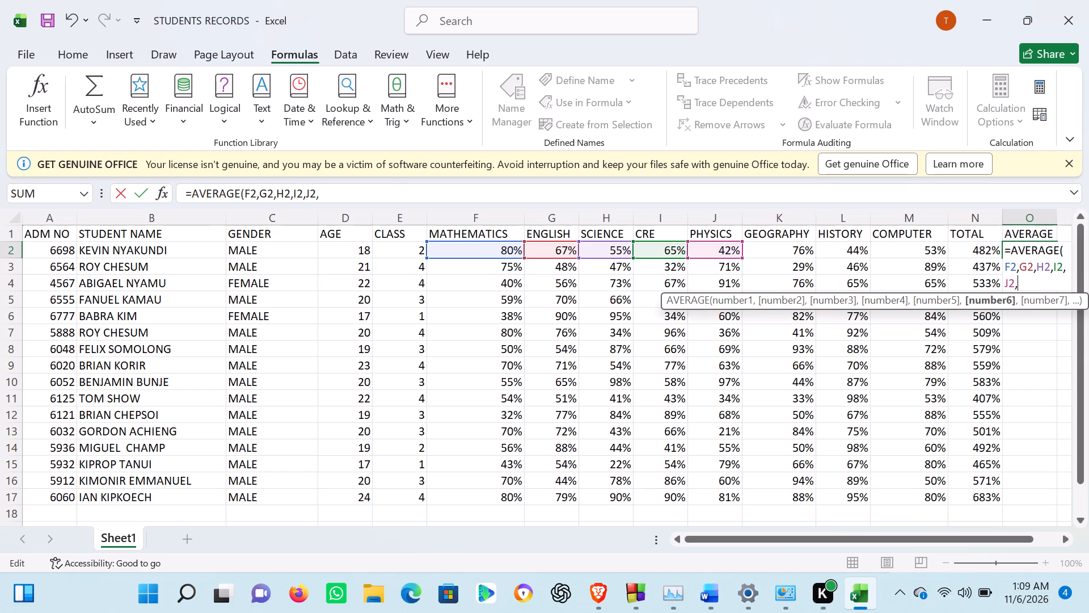
text(K2)
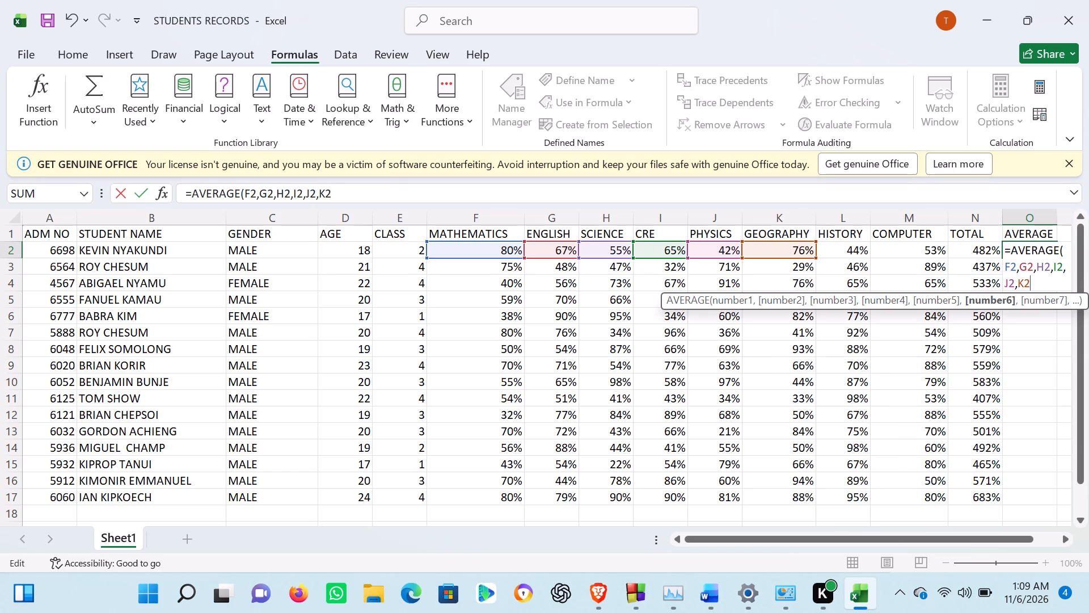
key(l)
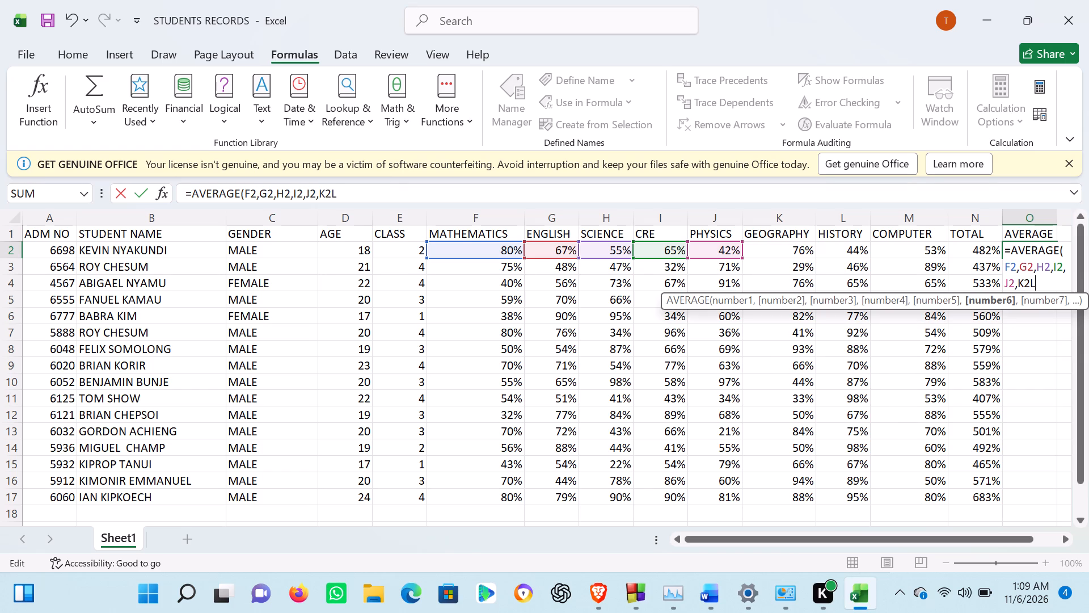
key(BackSpace)
text(,L2)
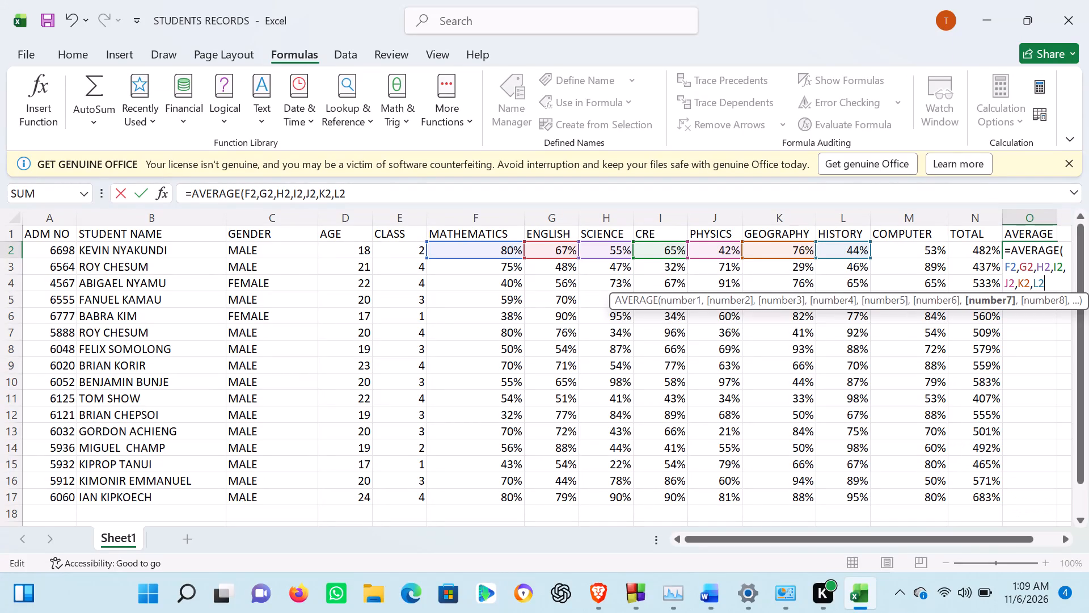
key(comma)
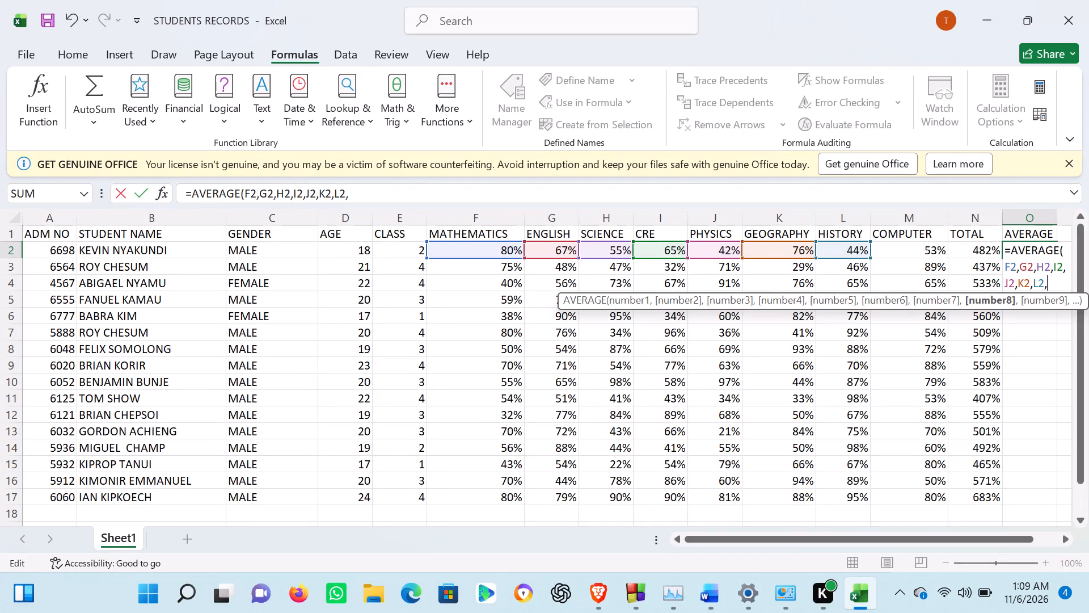
text(M2)
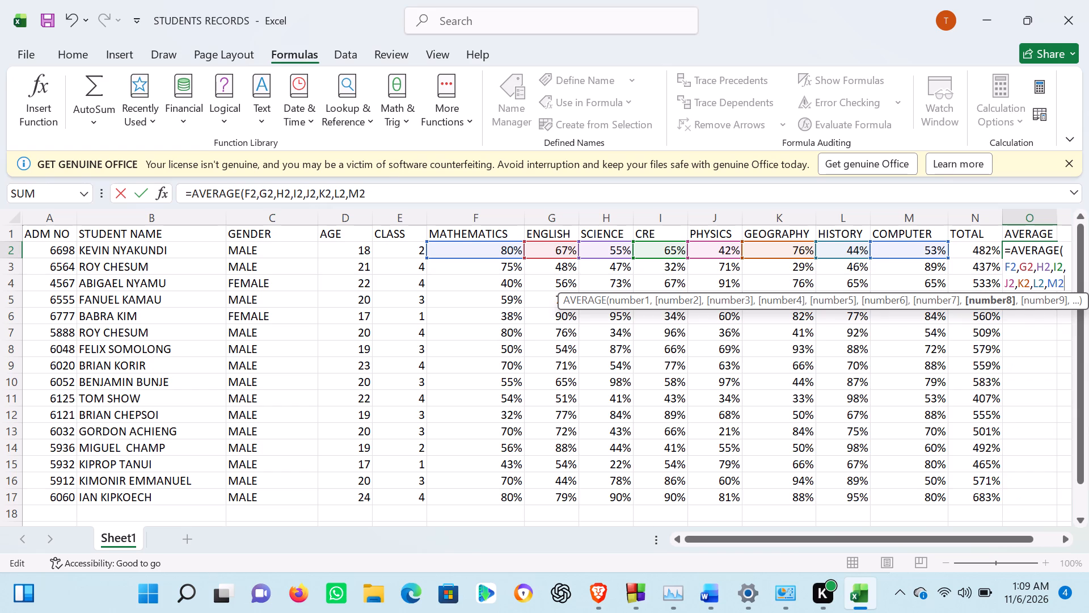
key(shift+parenright)
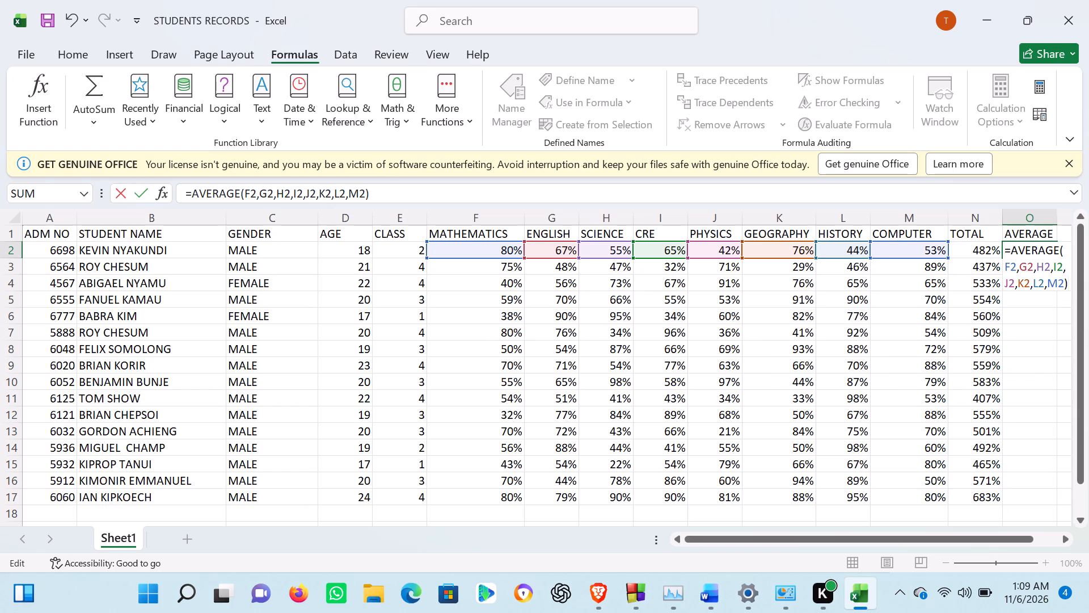
key(Return)
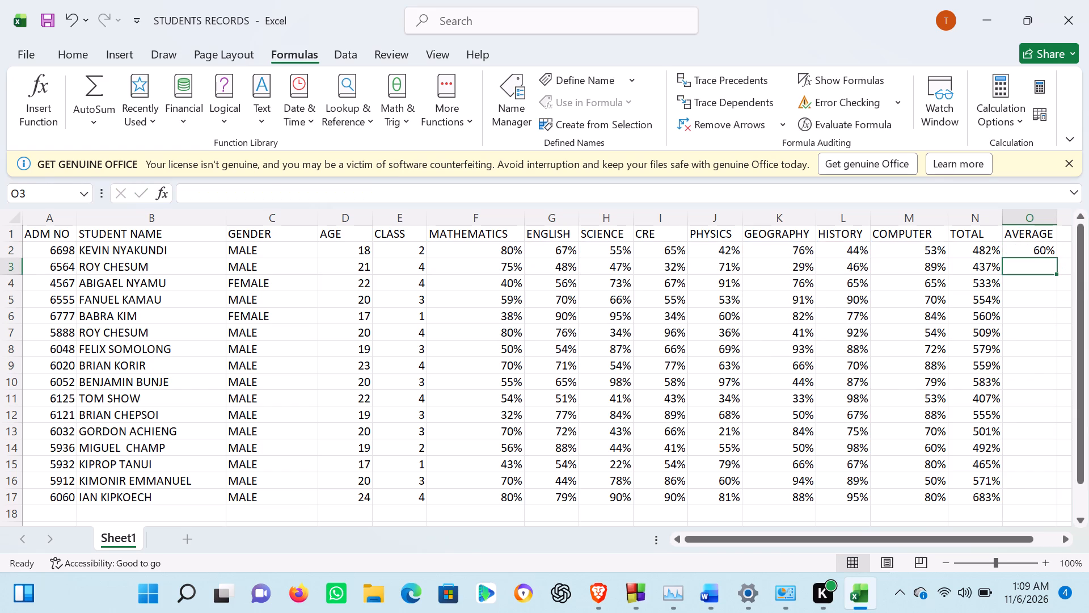
Fill the AVERAGE formula from cell O2 down the column to cell O43.
click(1036, 247)
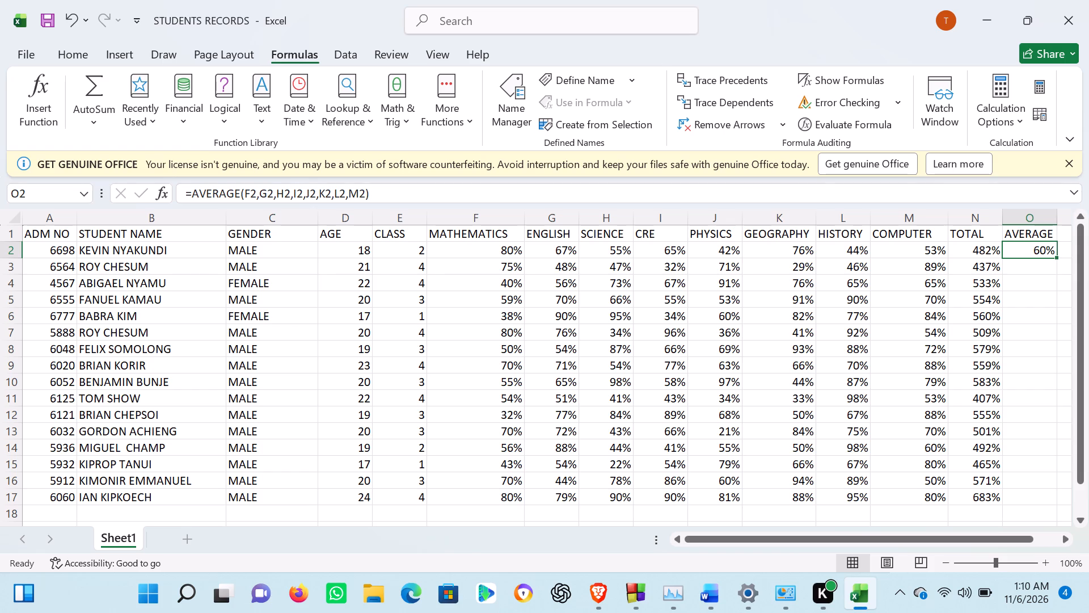
drag(1054, 255, 1054, 322)
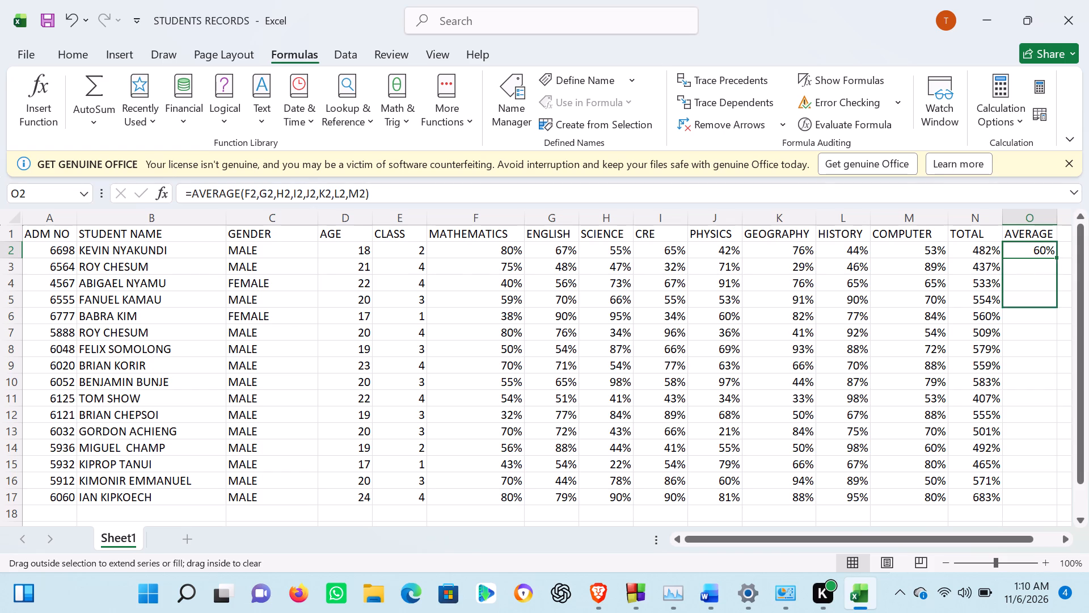
drag(1054, 322, 1063, 612)
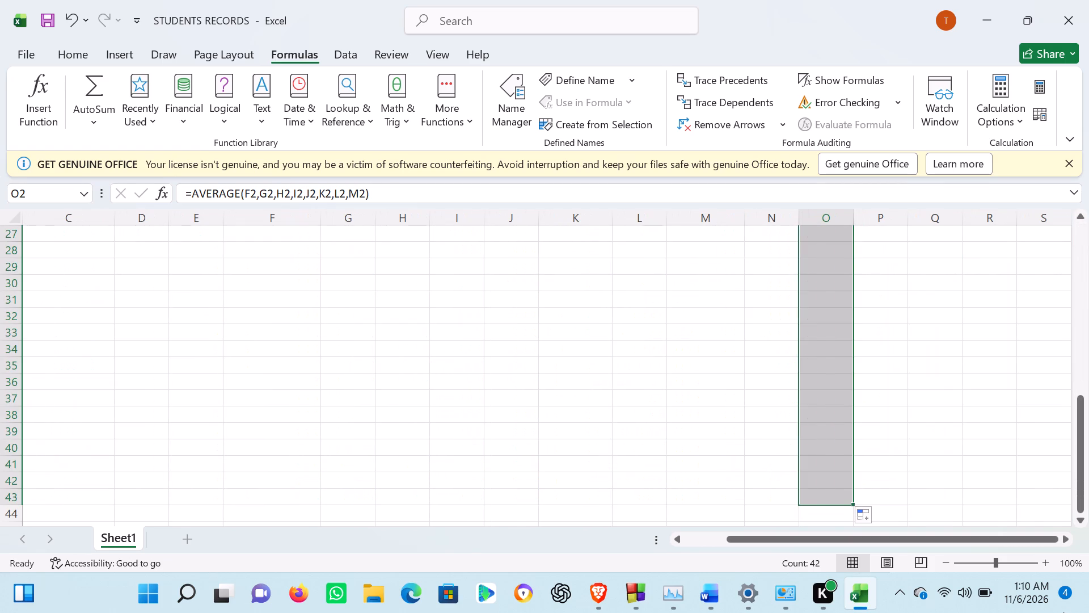
Select the block from O18 down across columns O and P, below the last student, and clear the surplus formula in O18.
drag(1082, 481, 1080, 296)
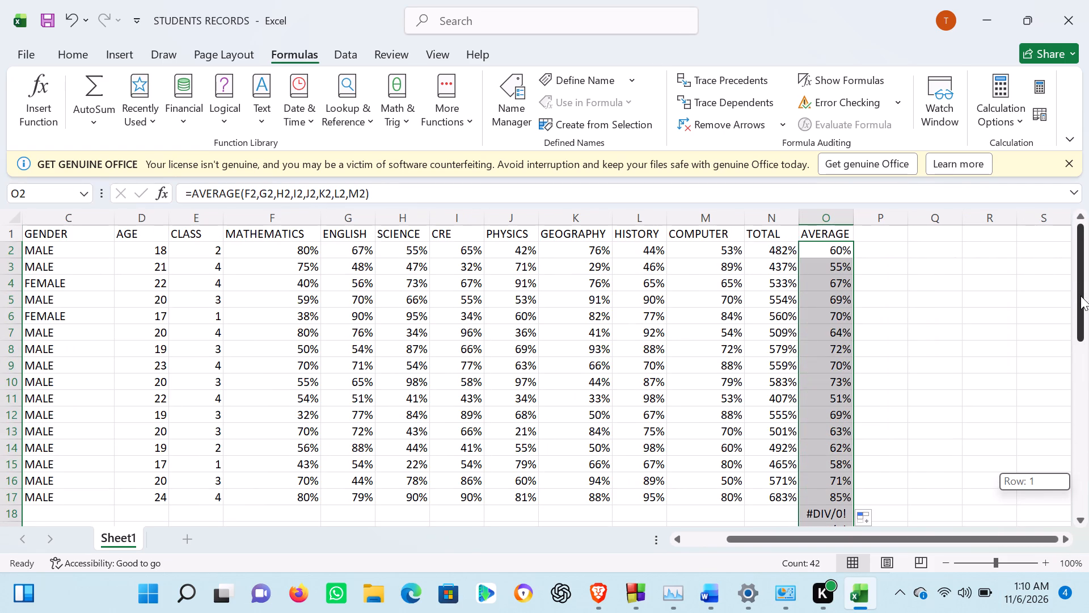
drag(1080, 296, 1082, 295)
drag(1082, 295, 1079, 346)
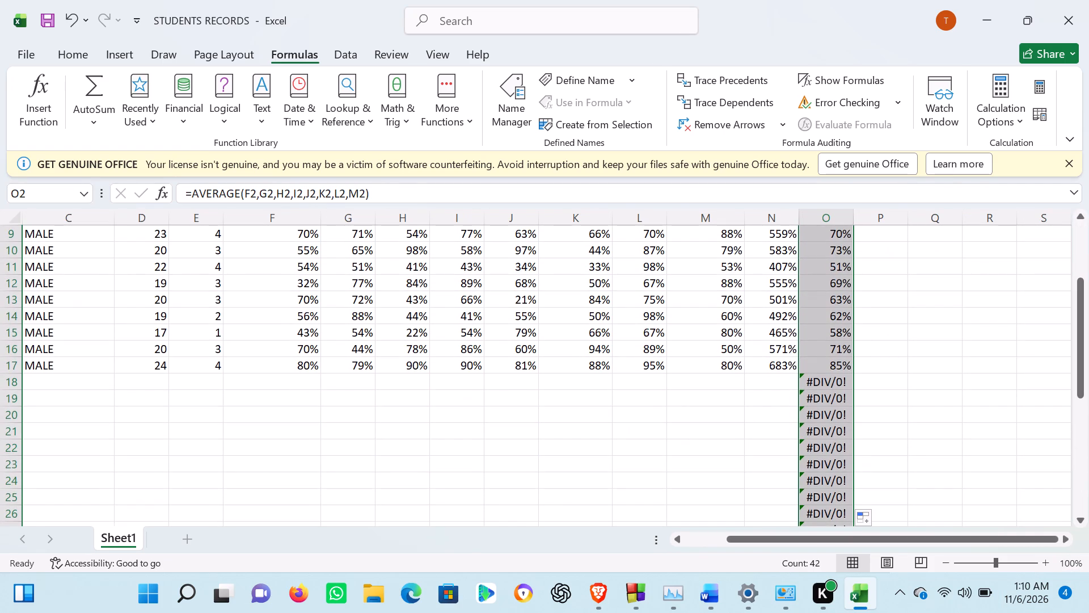
click(837, 382)
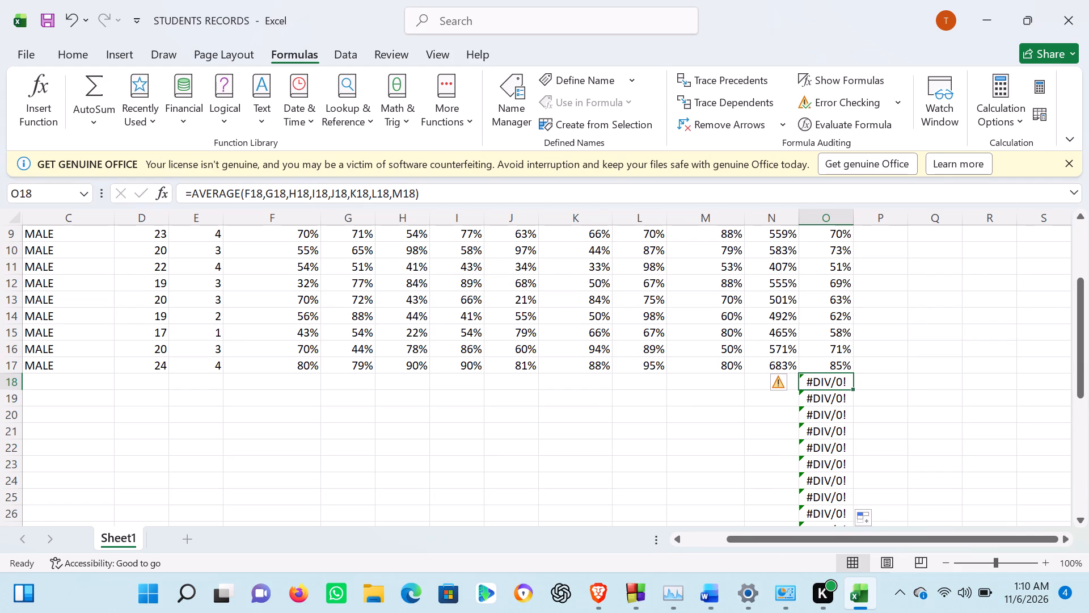
click(851, 382)
drag(851, 382, 813, 381)
drag(813, 381, 808, 385)
drag(808, 385, 858, 525)
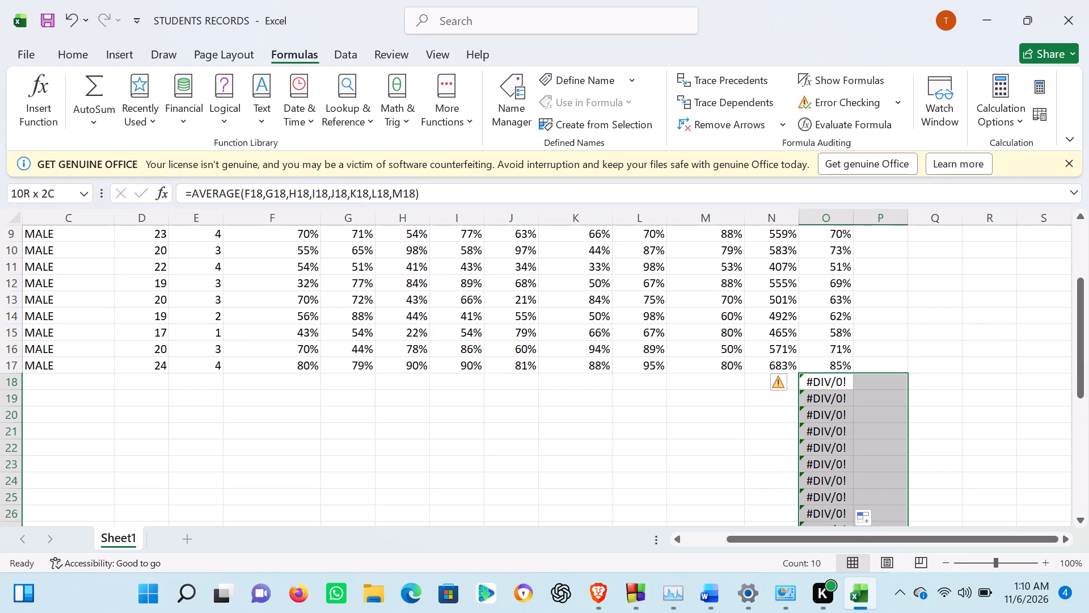
drag(858, 525, 881, 612)
key(BackSpace)
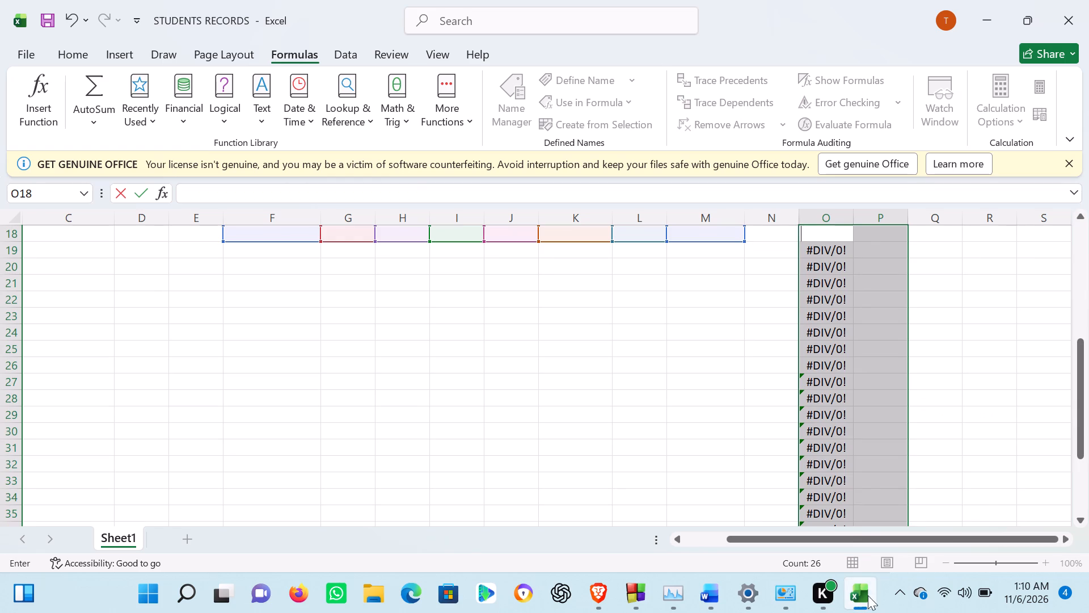
Clear the surplus average formulas one cell at a time from O26 up to O19.
click(837, 362)
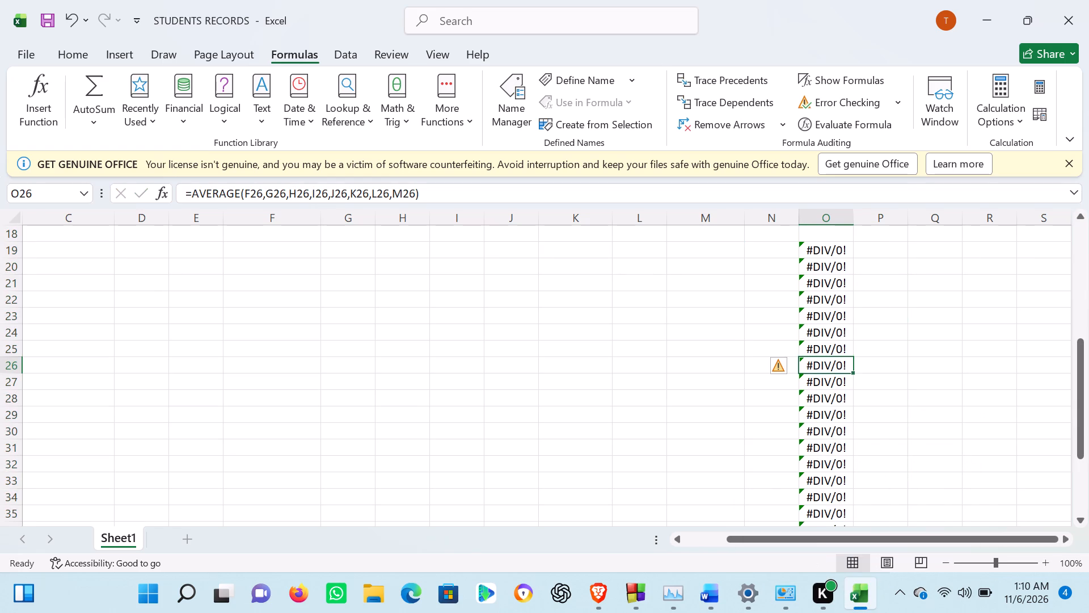
key(BackSpace)
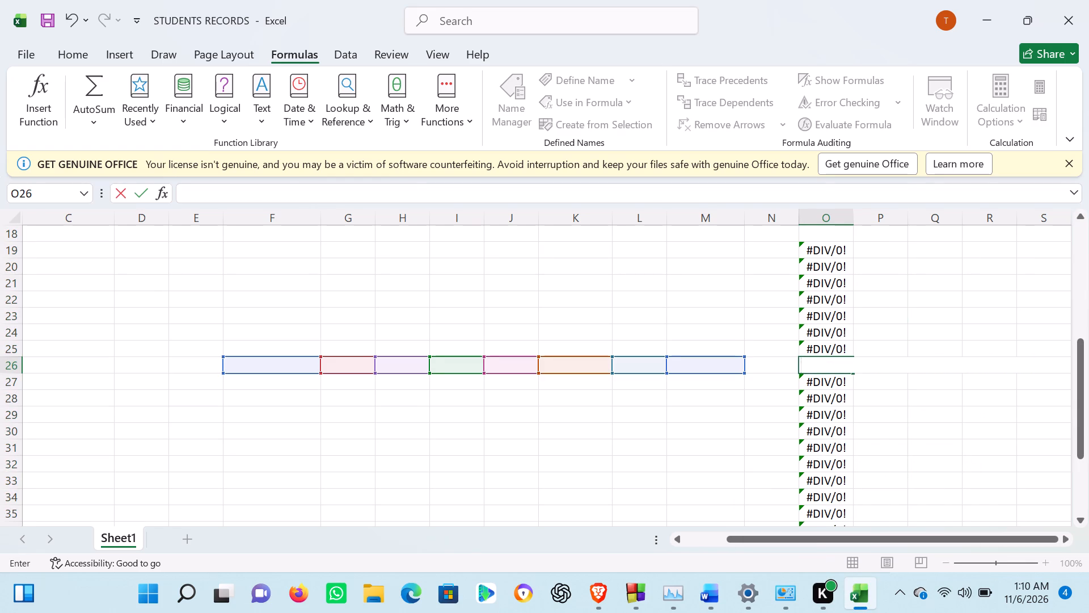
click(837, 348)
key(BackSpace)
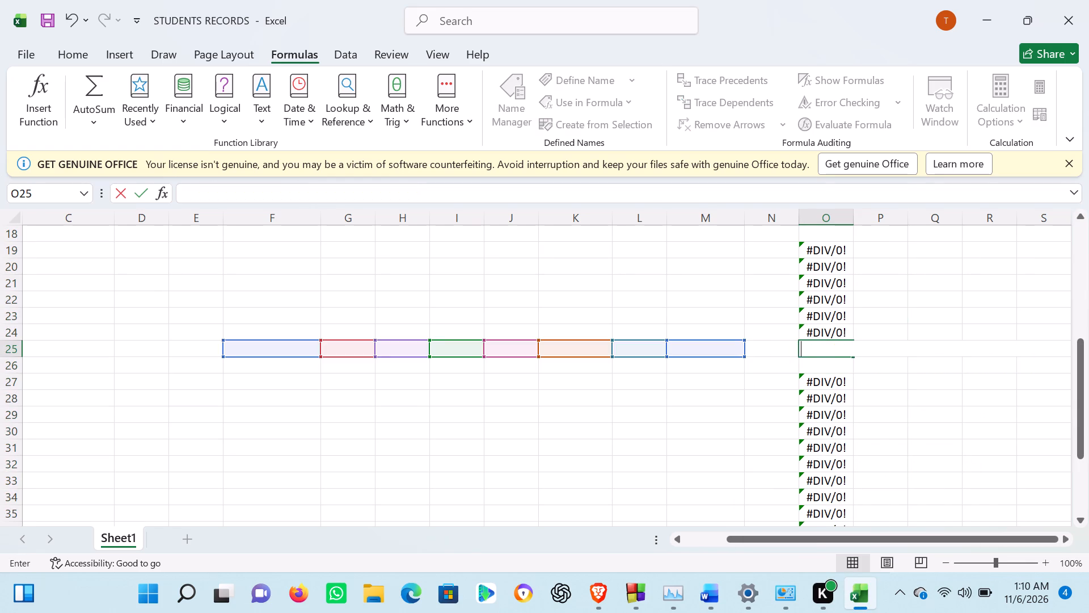
click(830, 331)
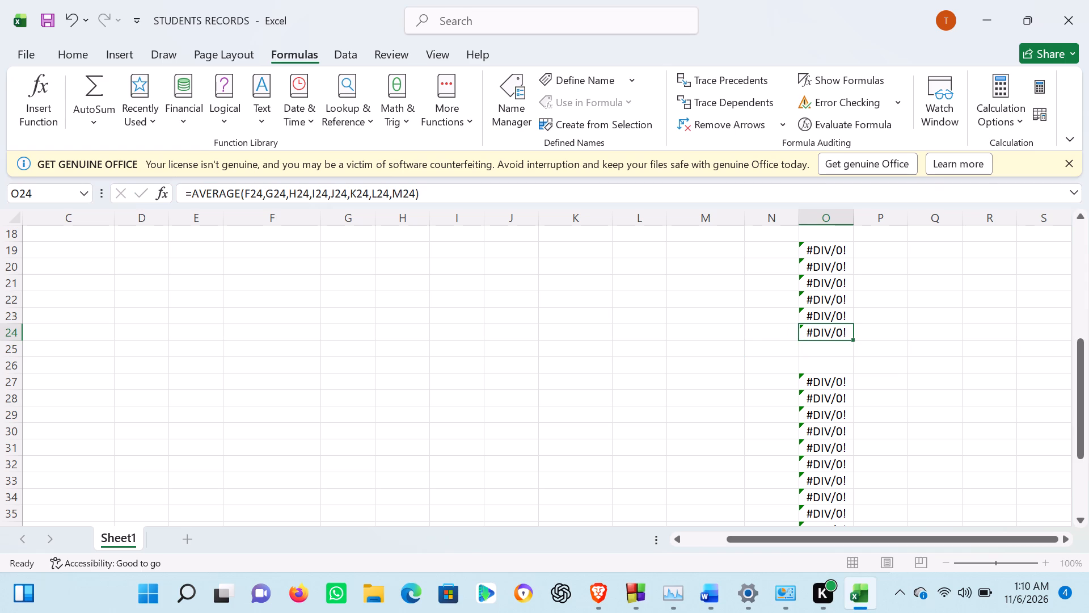
key(BackSpace)
click(830, 310)
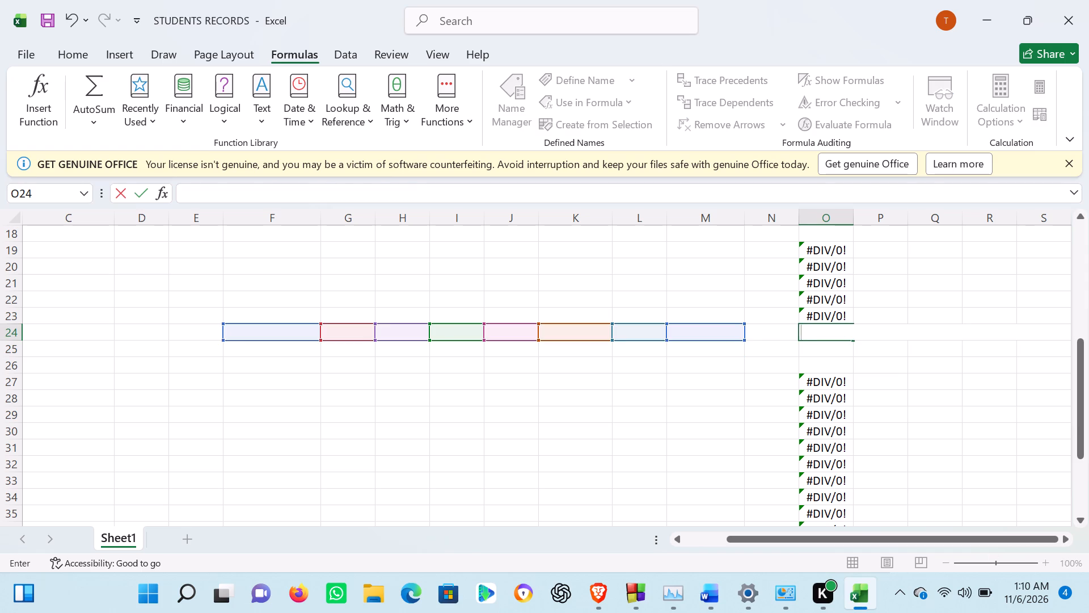
key(BackSpace)
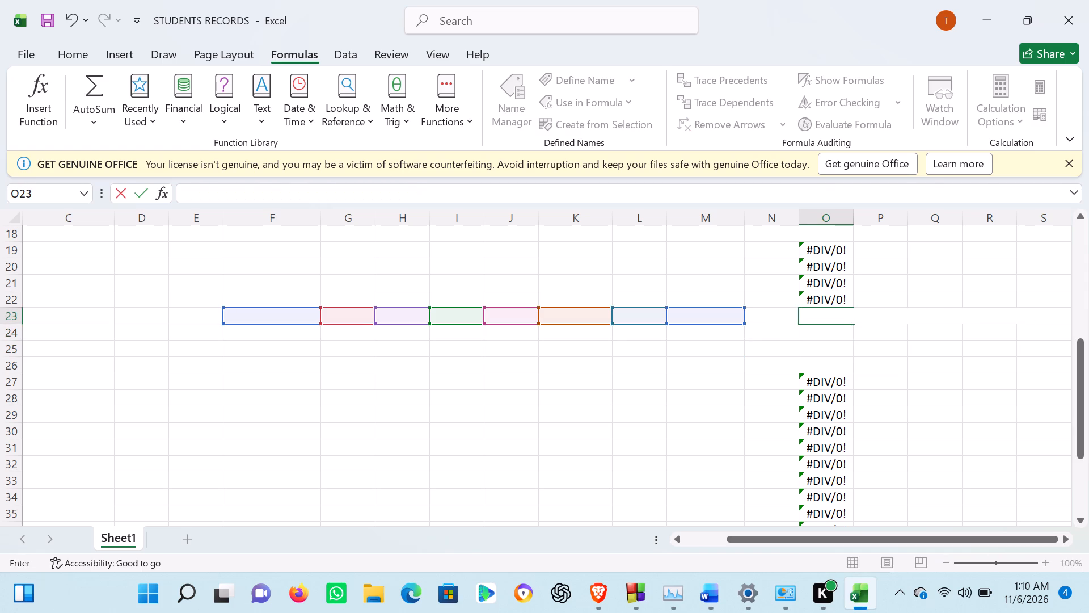
click(833, 300)
key(BackSpace)
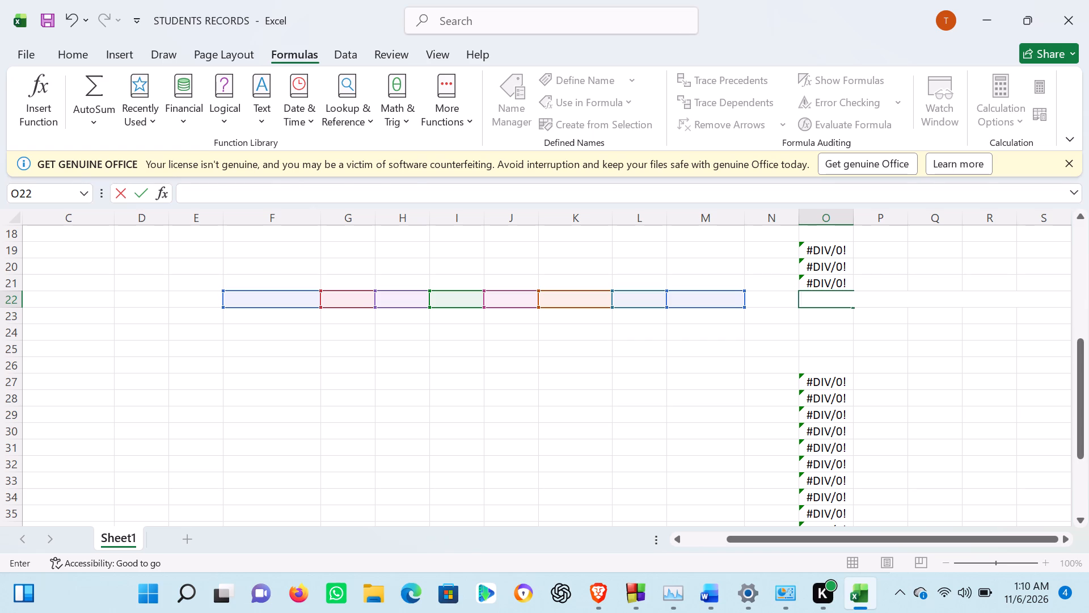
click(823, 283)
key(BackSpace)
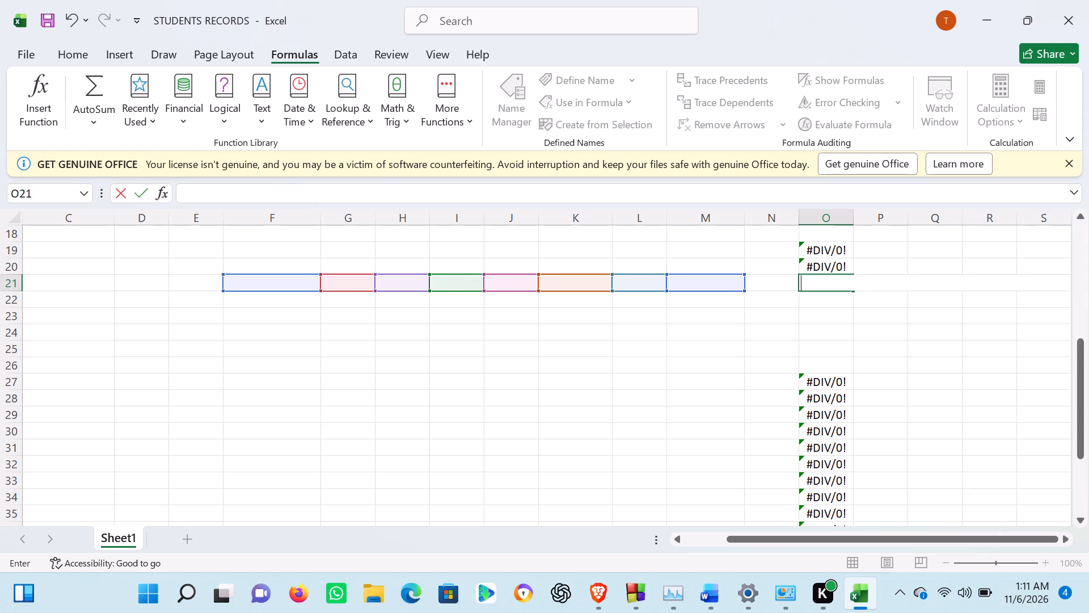
click(834, 264)
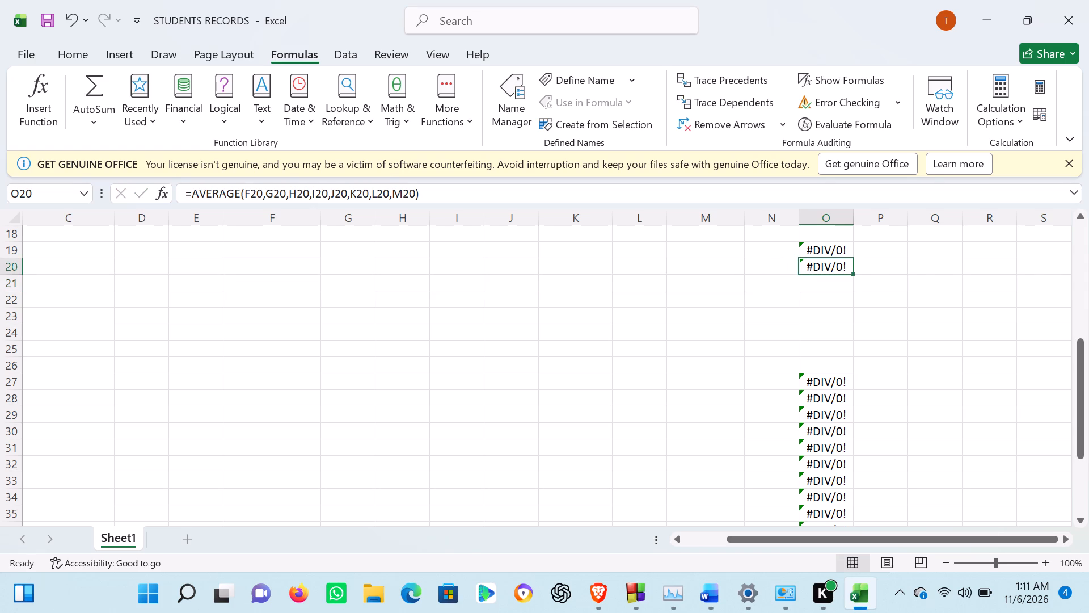
key(BackSpace)
click(833, 250)
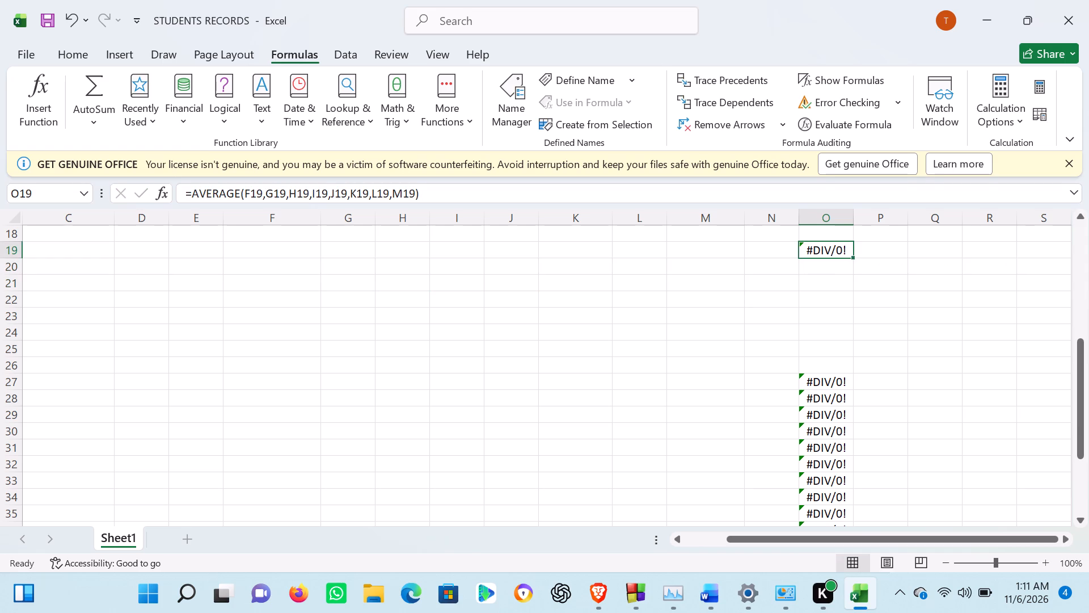
key(BackSpace)
Clear the surplus average formulas in cells O28, O27, O30, O34 and O29, one cell at a time.
click(836, 392)
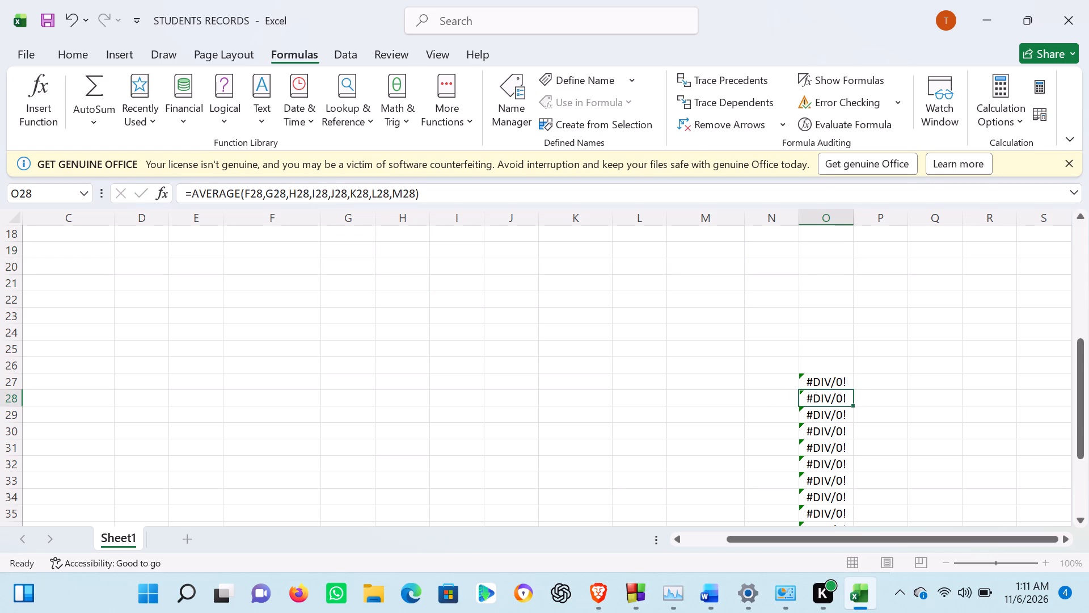
key(BackSpace)
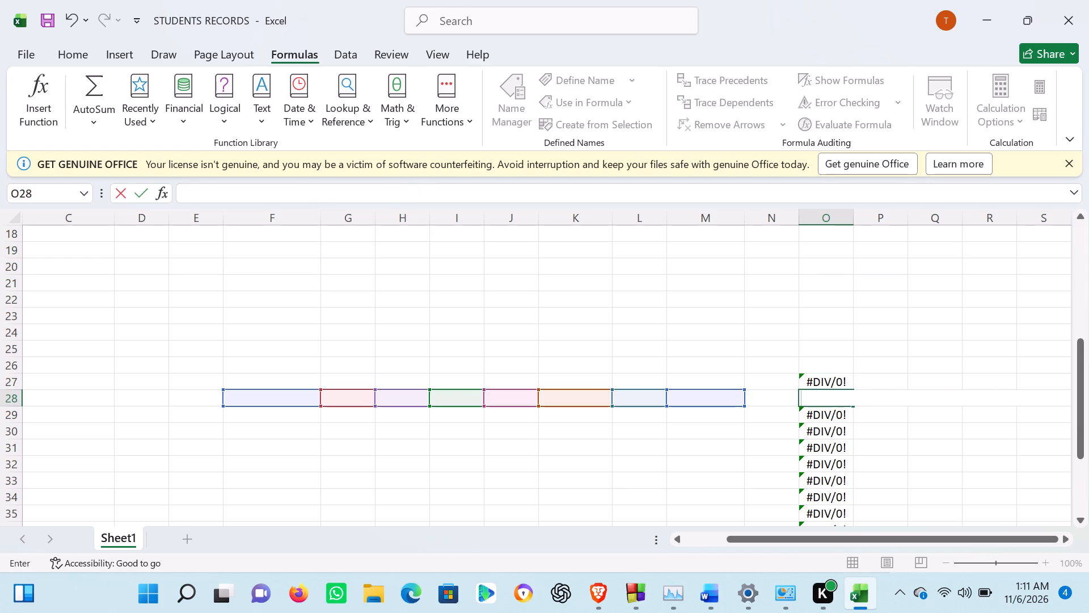
click(839, 382)
key(BackSpace)
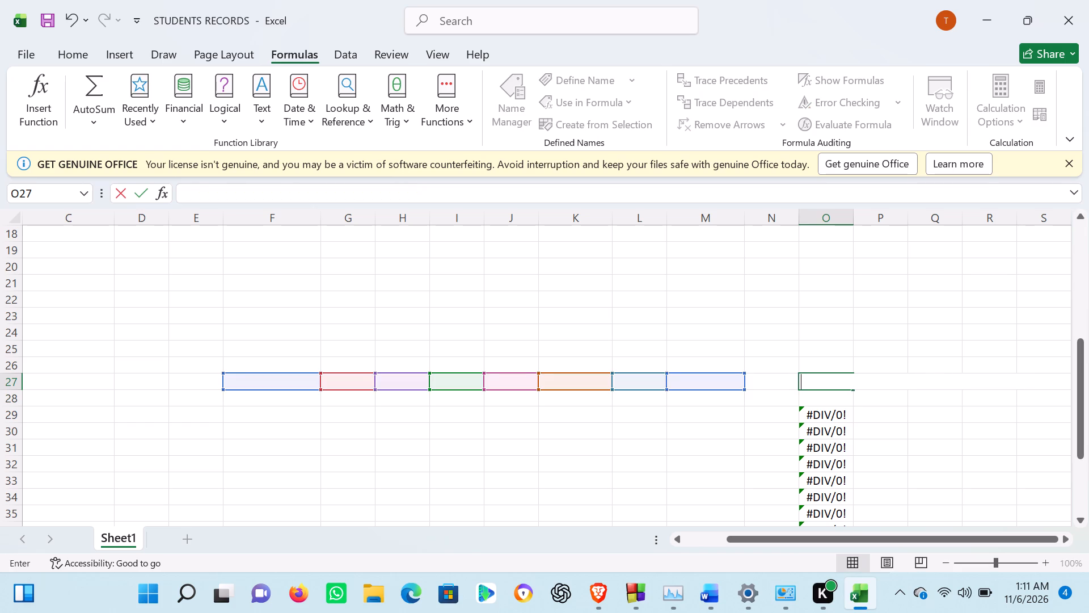
click(826, 423)
key(BackSpace)
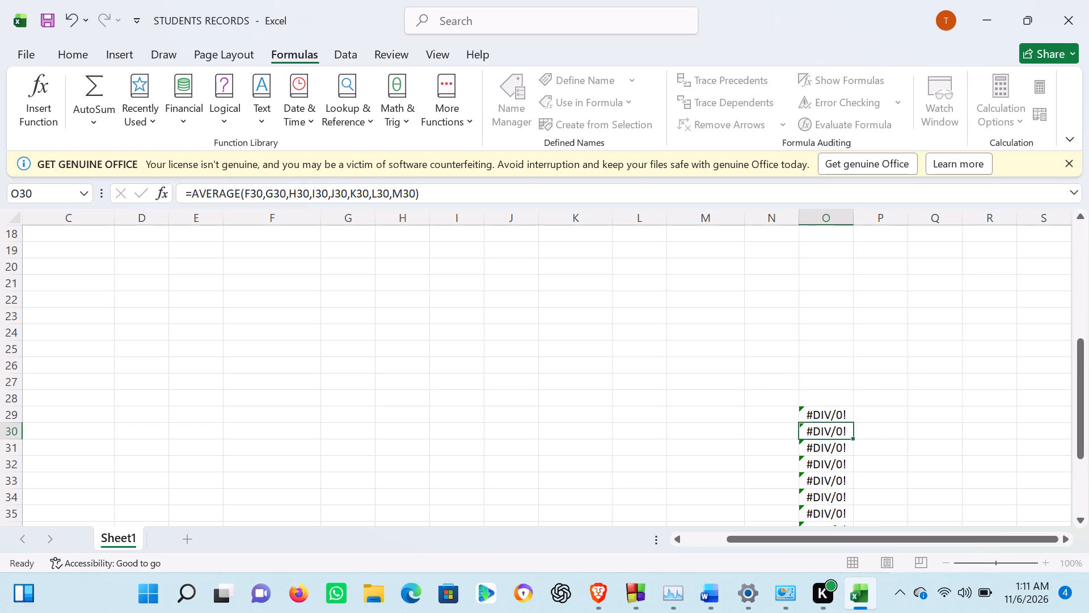
double_click(830, 415)
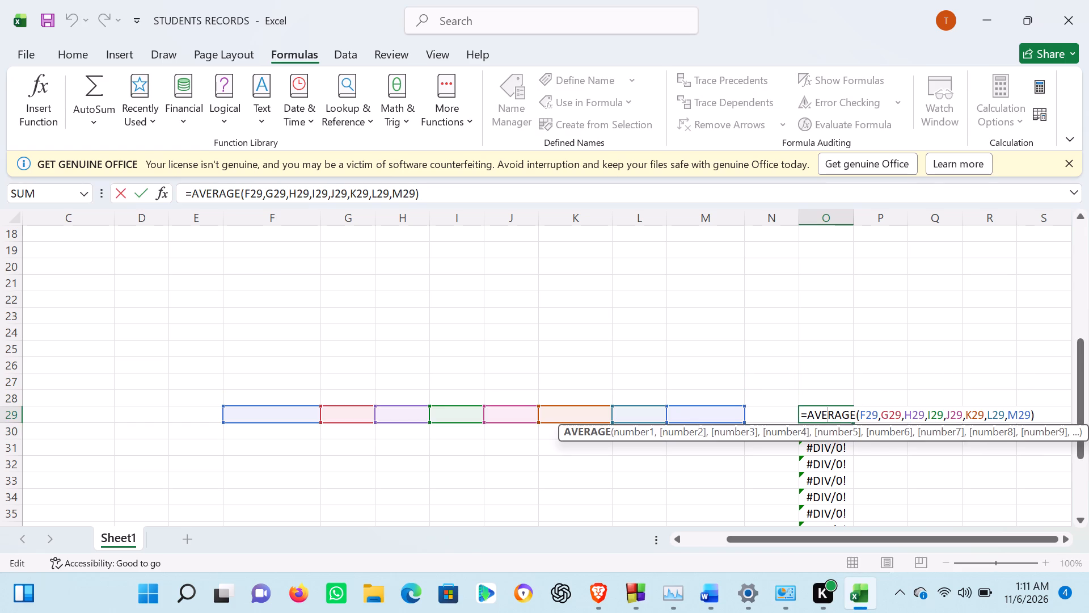
key(BackSpace)
drag(830, 415, 846, 426)
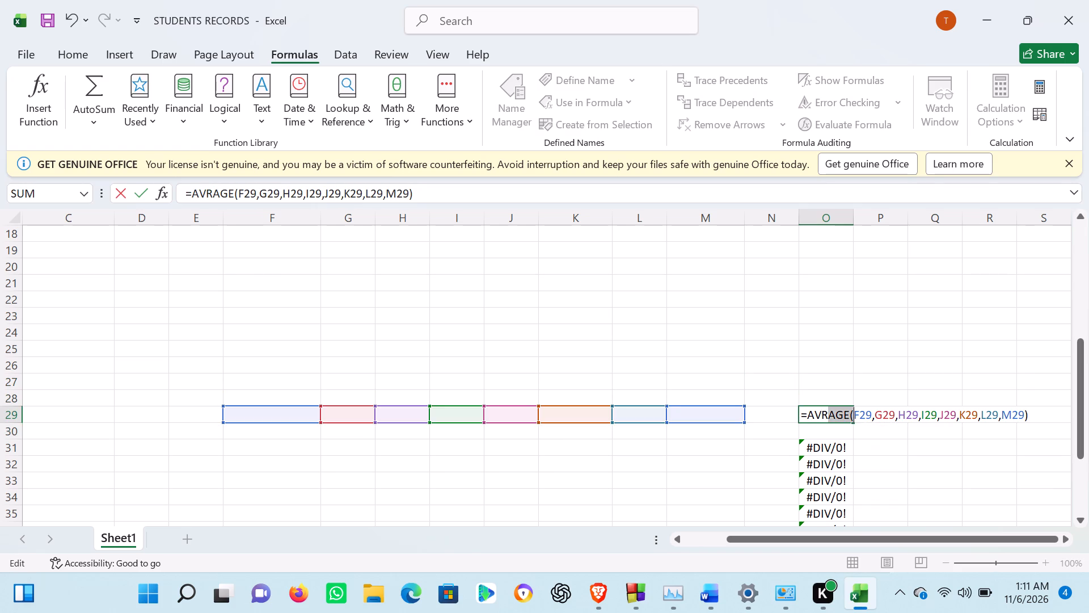
drag(846, 426, 824, 457)
click(823, 495)
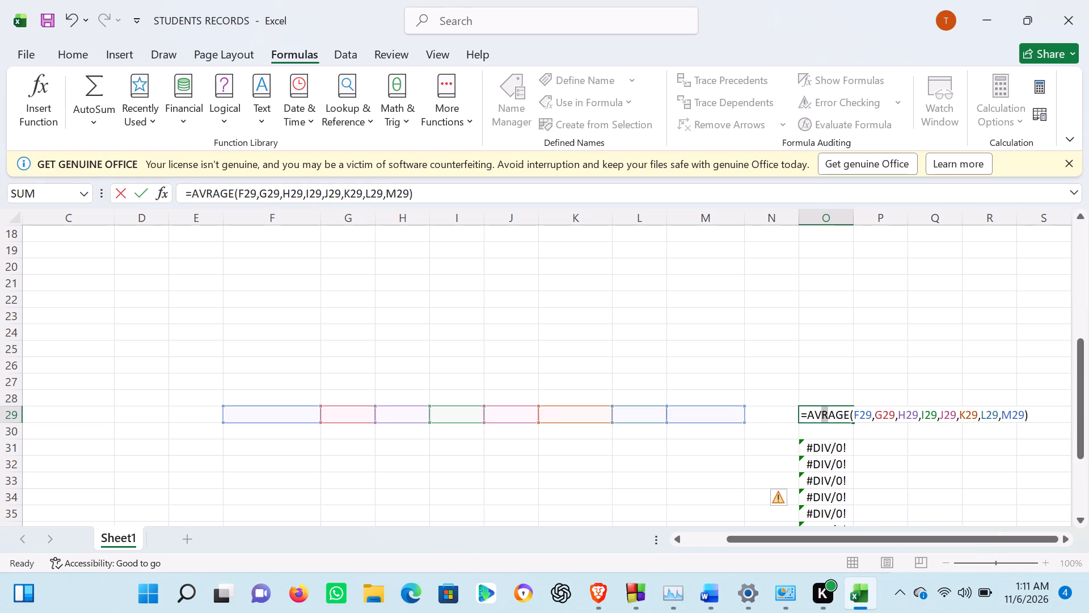
key(BackSpace)
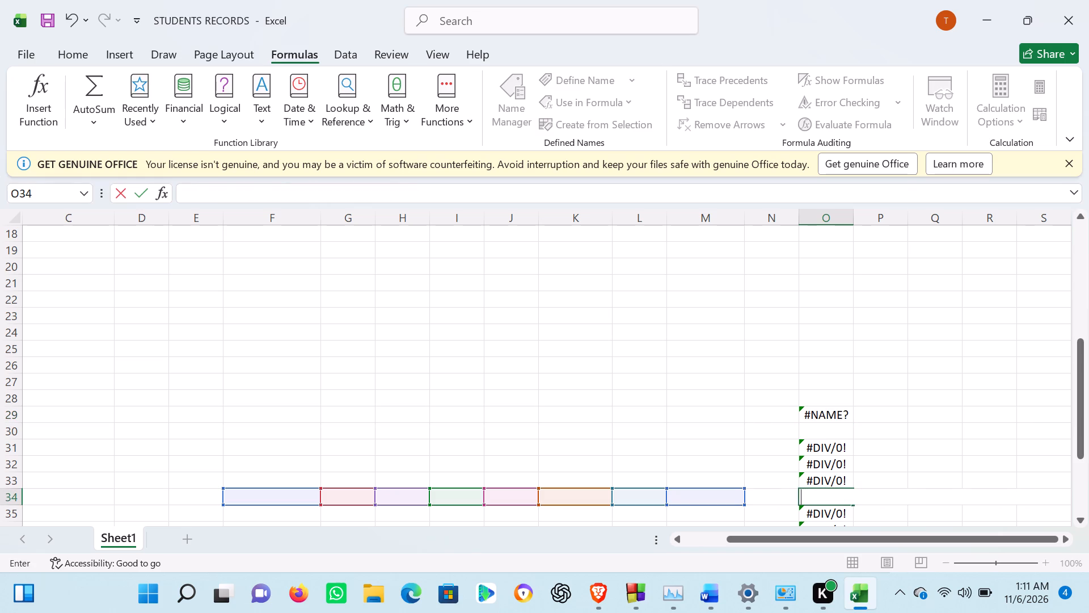
click(826, 415)
key(BackSpace)
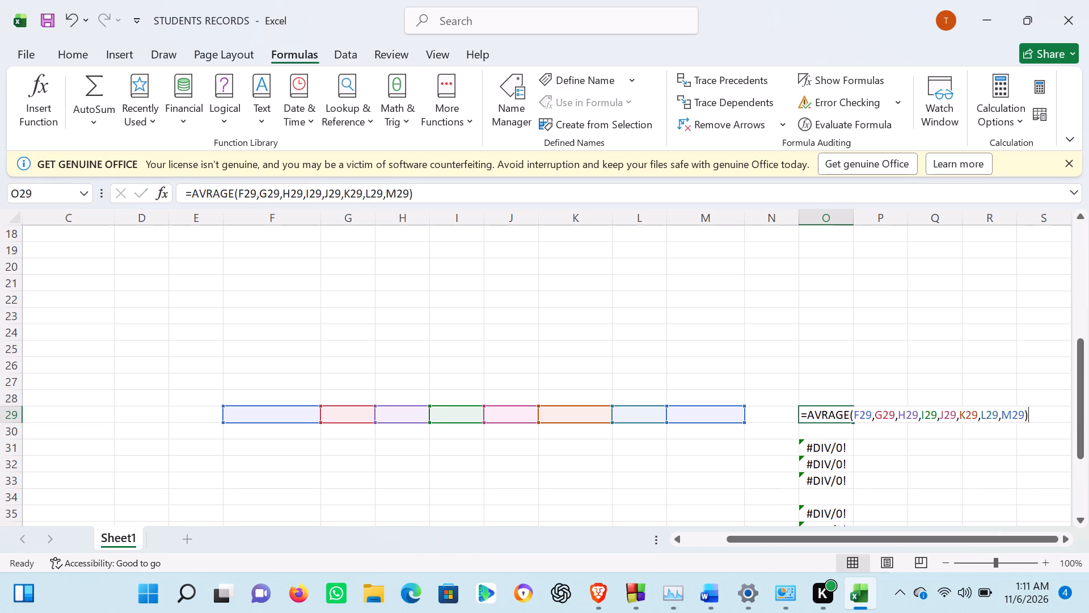
Clear the surplus average formulas in cells O31, O32, O33 and O35, one cell at a time.
click(828, 451)
key(BackSpace)
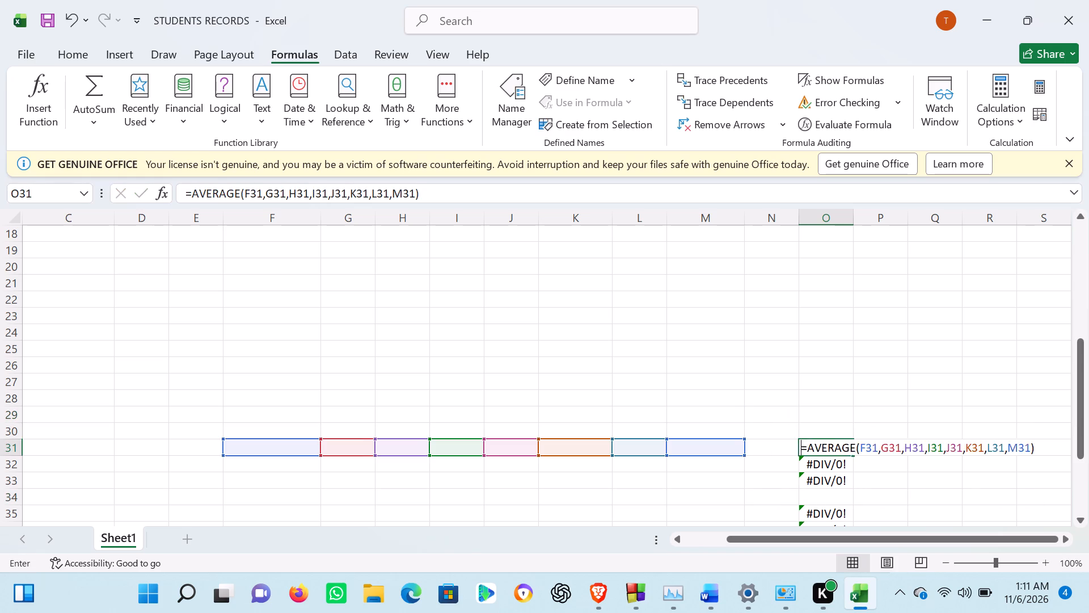
click(822, 468)
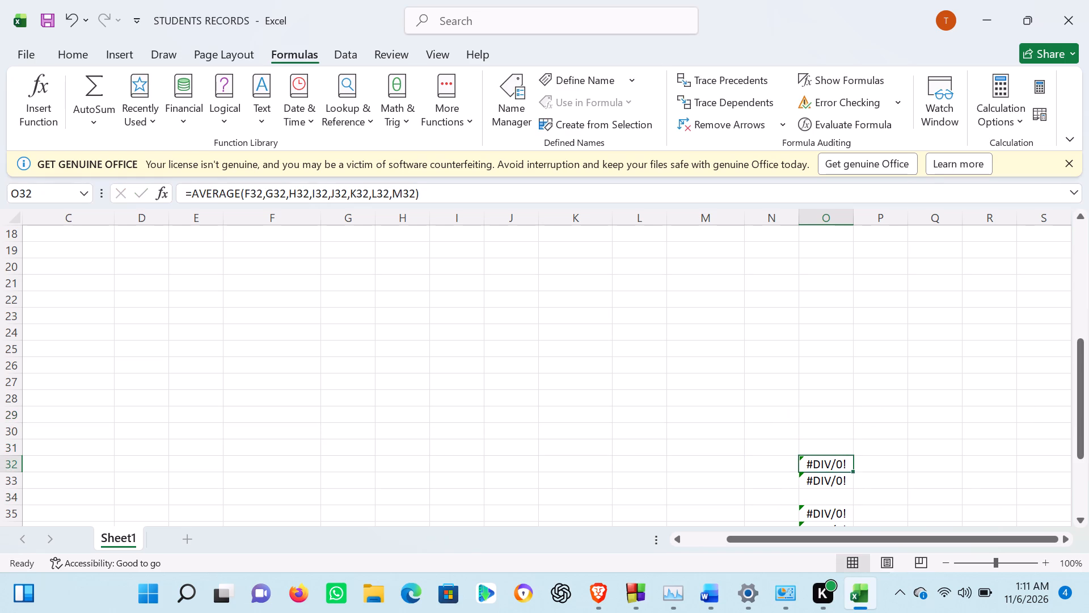
key(BackSpace)
click(825, 481)
key(bracketright)
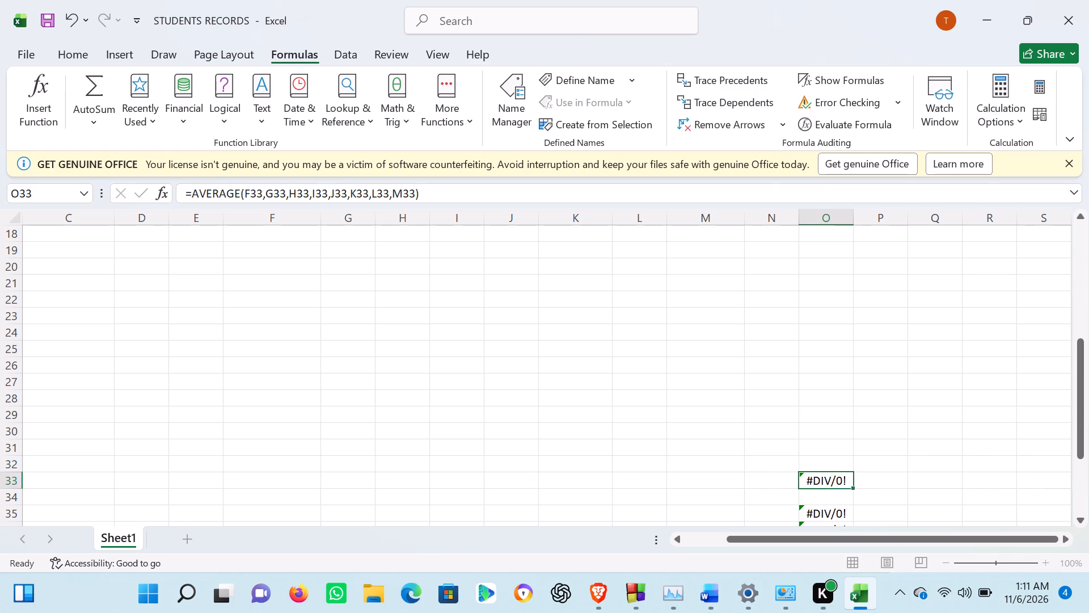
key(BackSpace)
click(825, 511)
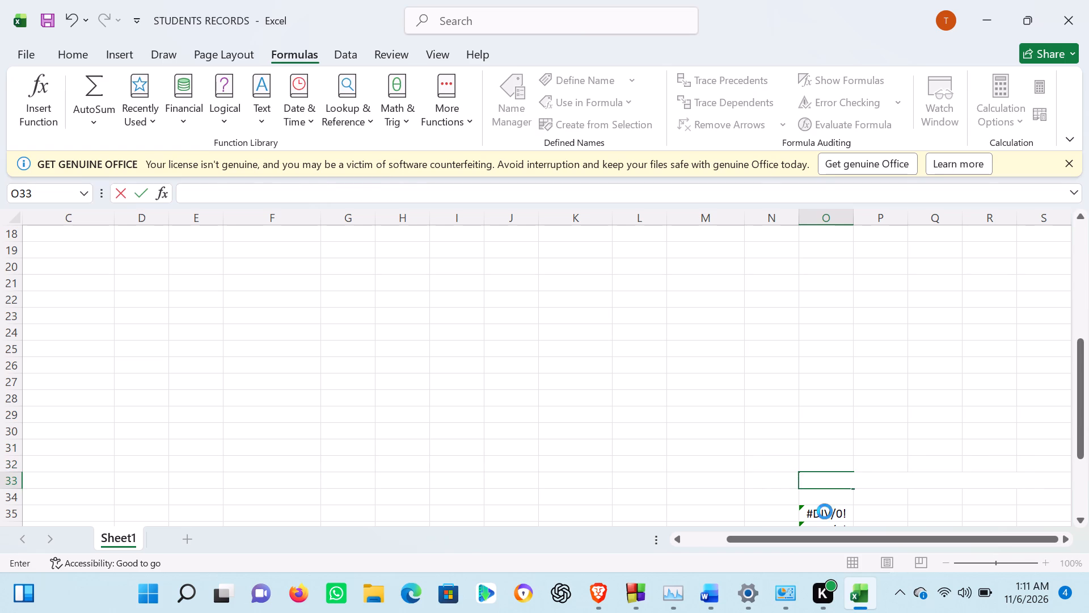
key(BackSpace)
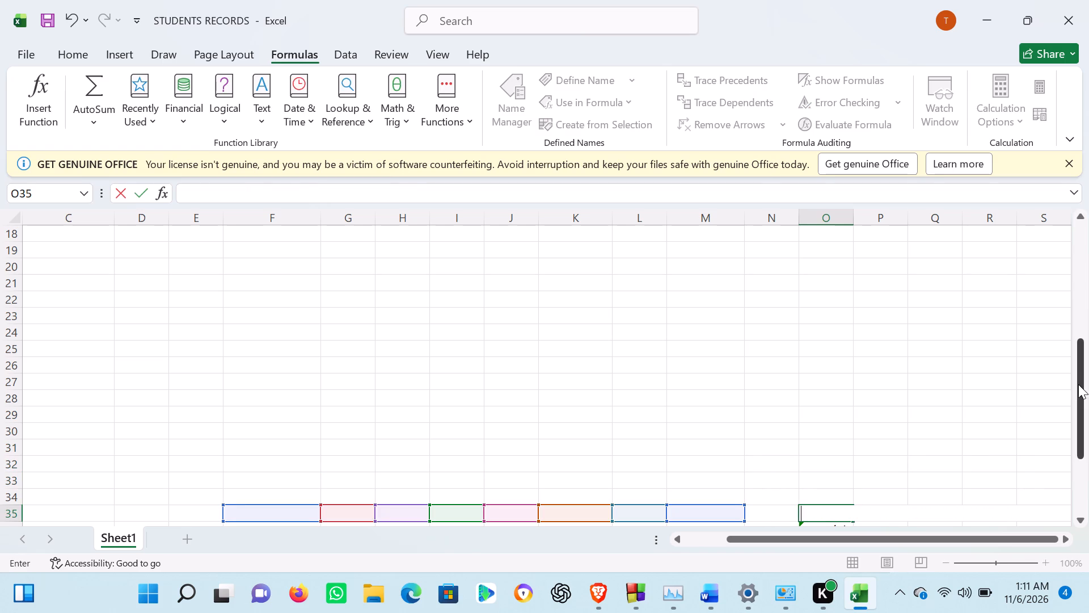
Clear the surplus average formulas one cell at a time from O36 down to O39.
drag(1082, 405, 1082, 429)
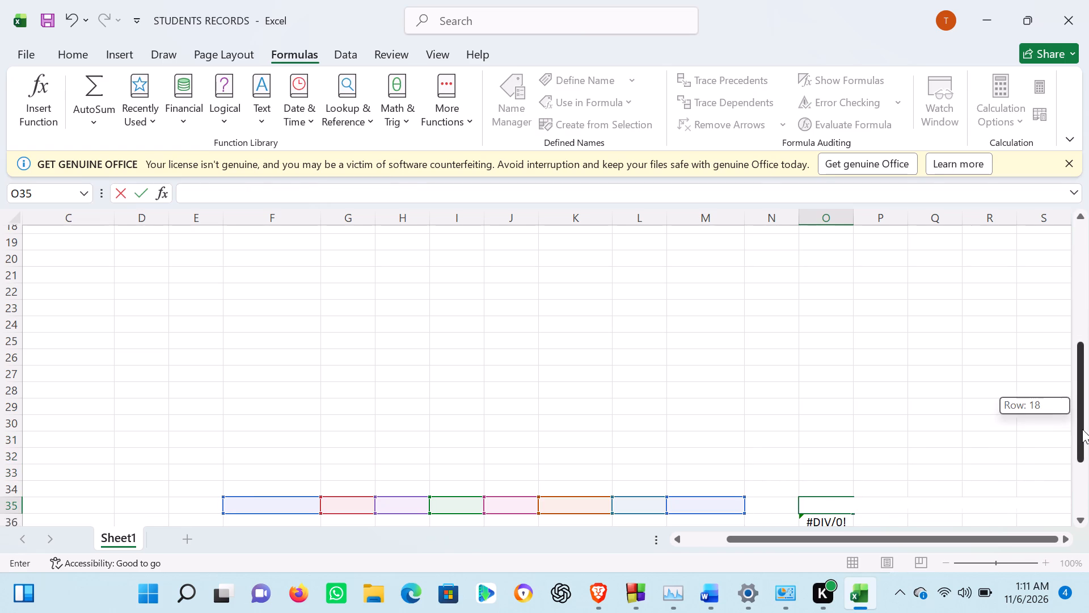
drag(1082, 429, 1060, 509)
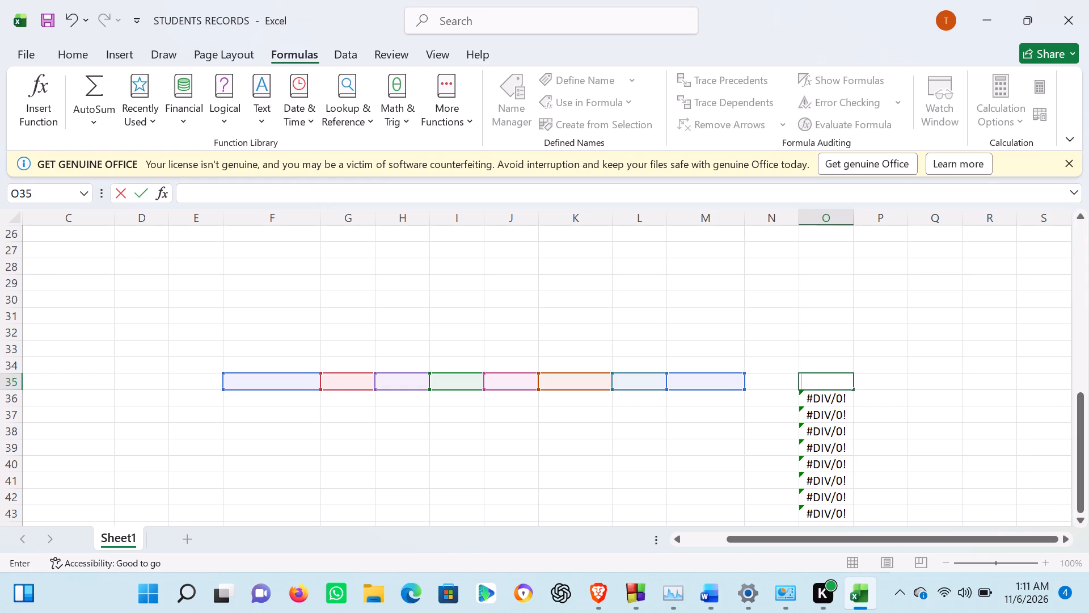
click(831, 396)
key(BackSpace)
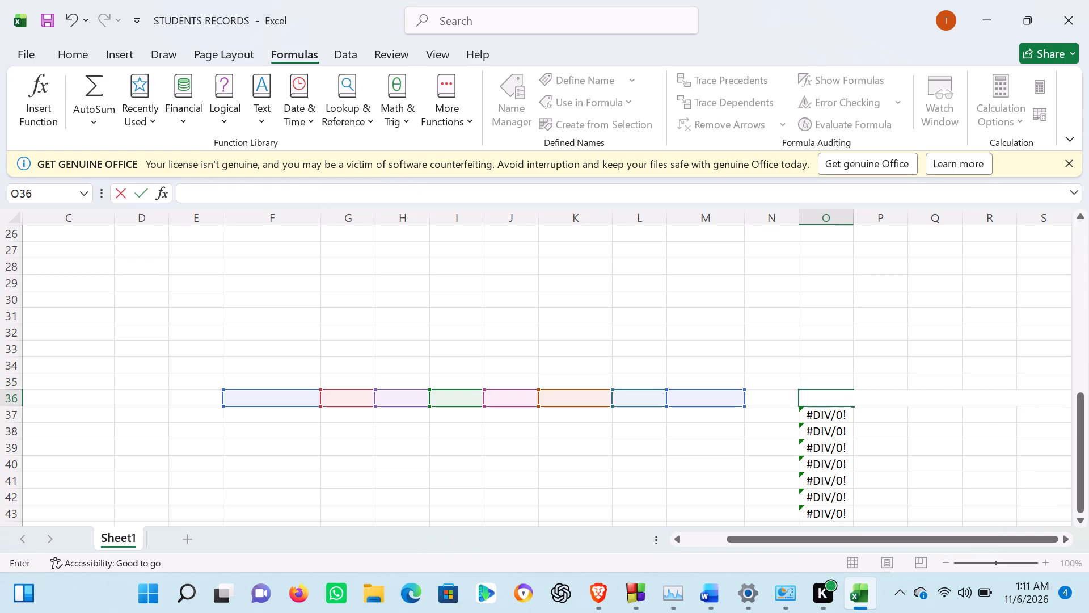
click(830, 414)
key(BackSpace)
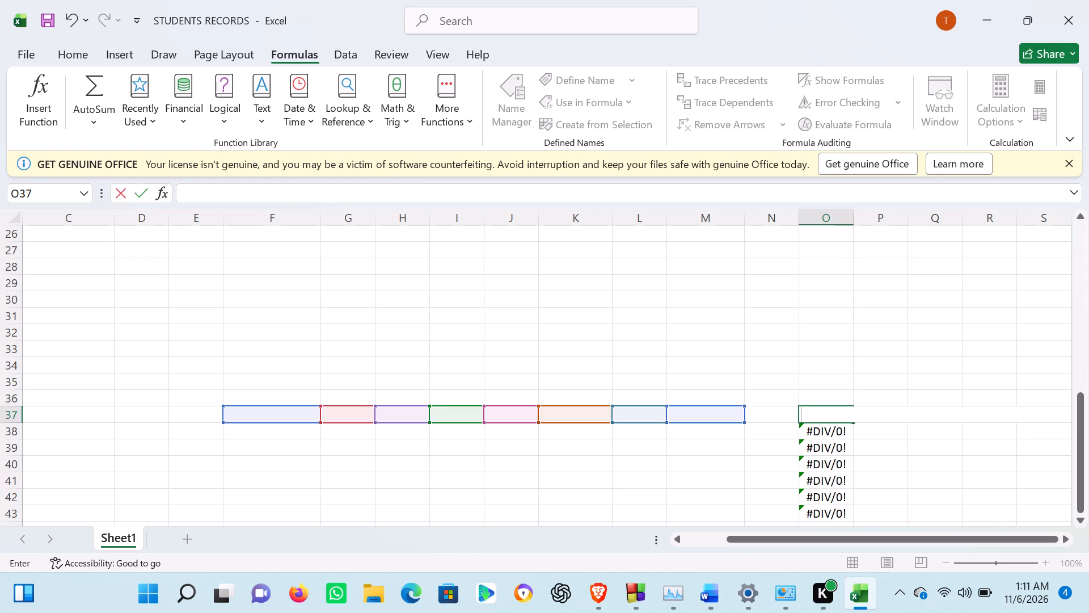
click(832, 432)
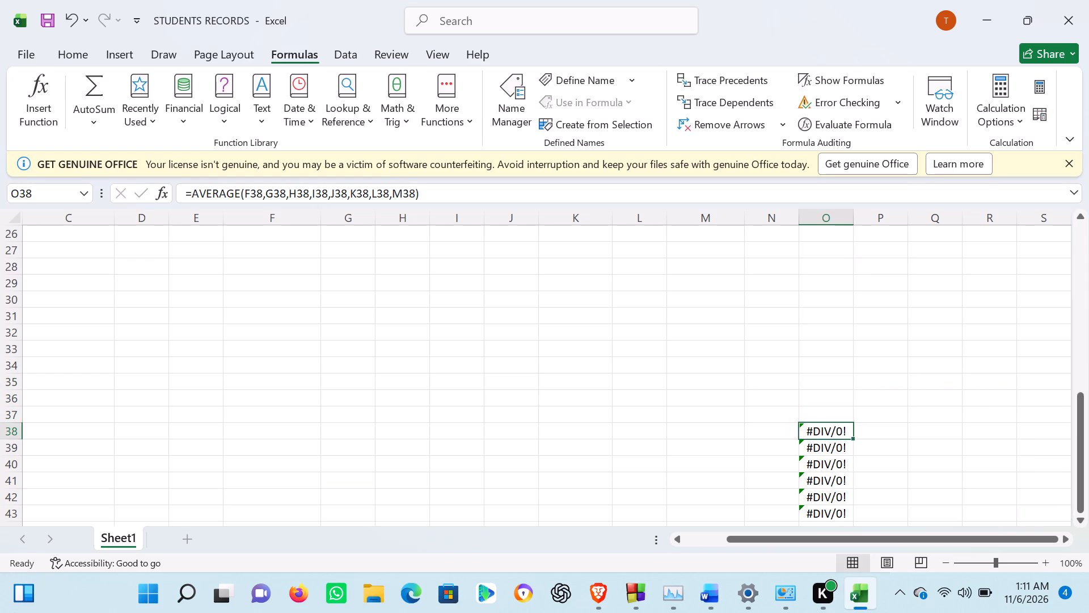
key(BackSpace)
click(831, 452)
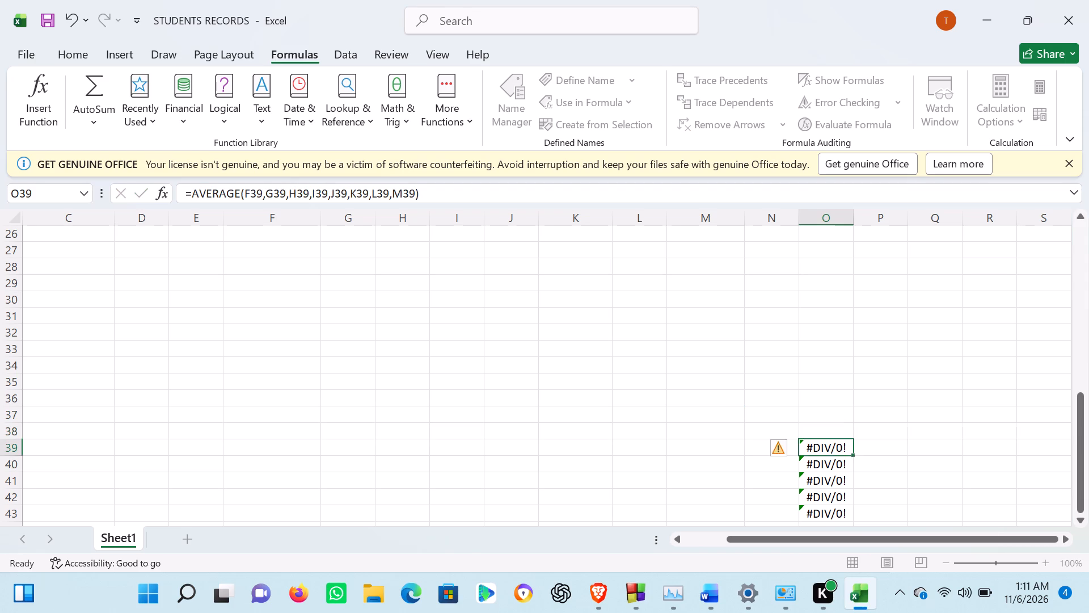
key(BackSpace)
Clear the remaining surplus average formulas one cell at a time from O40 down to O43.
click(829, 470)
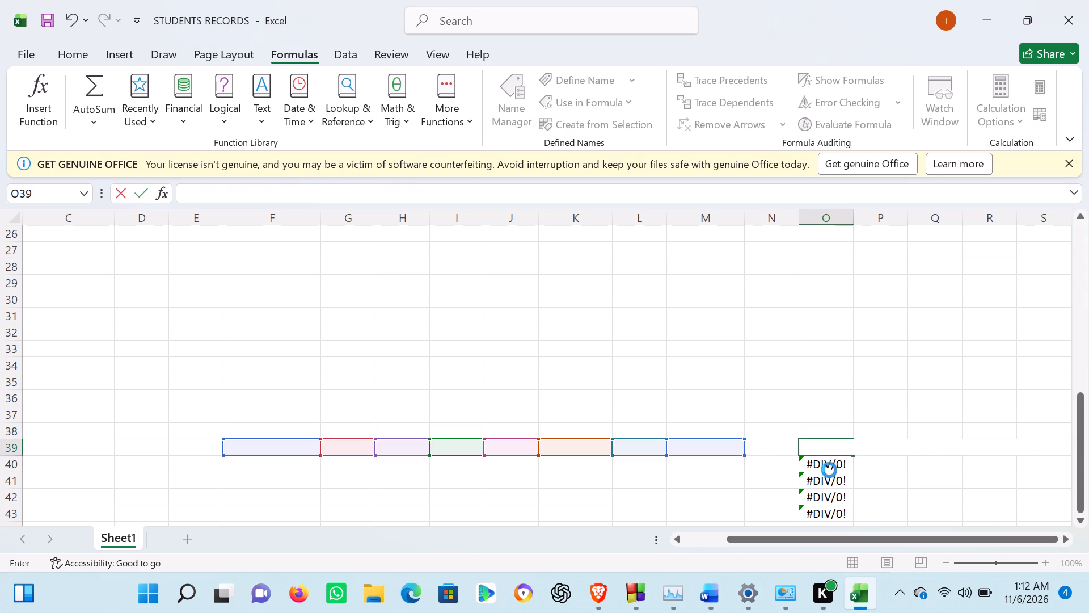
key(BackSpace)
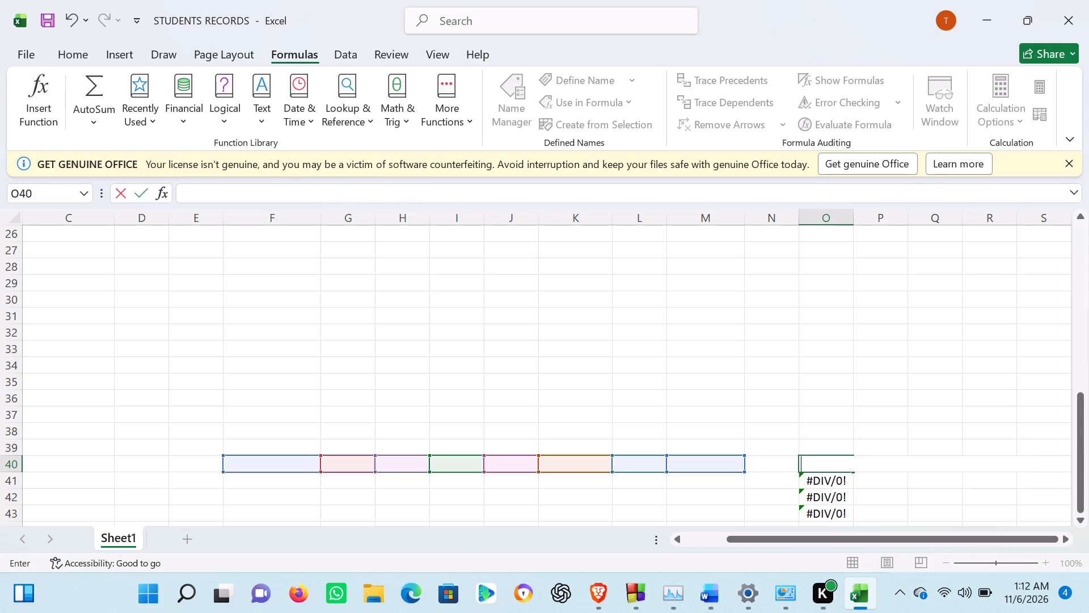
click(830, 480)
key(BackSpace)
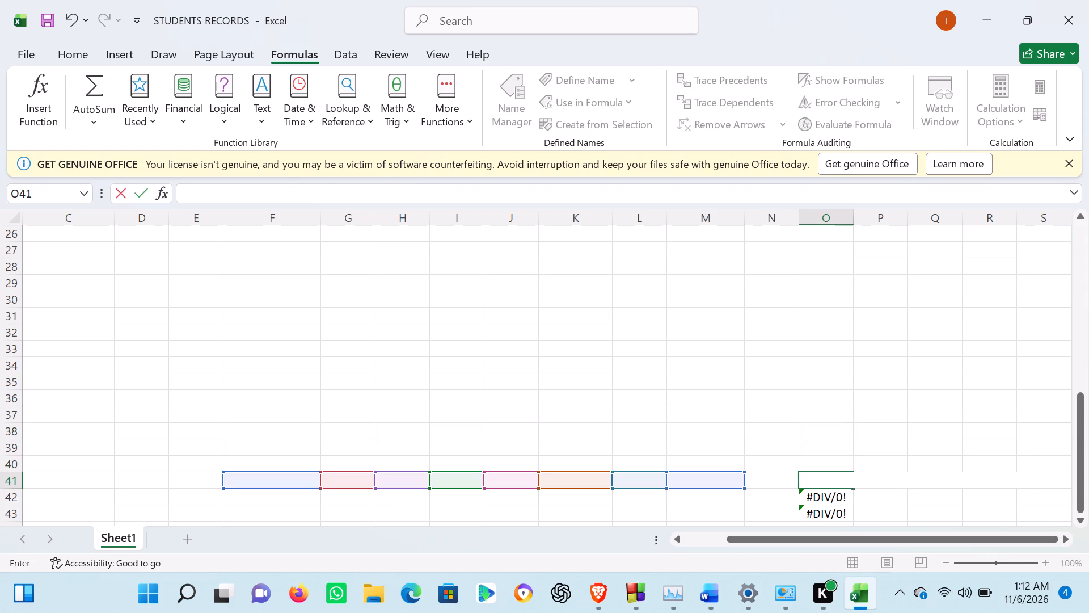
click(830, 499)
key(BackSpace)
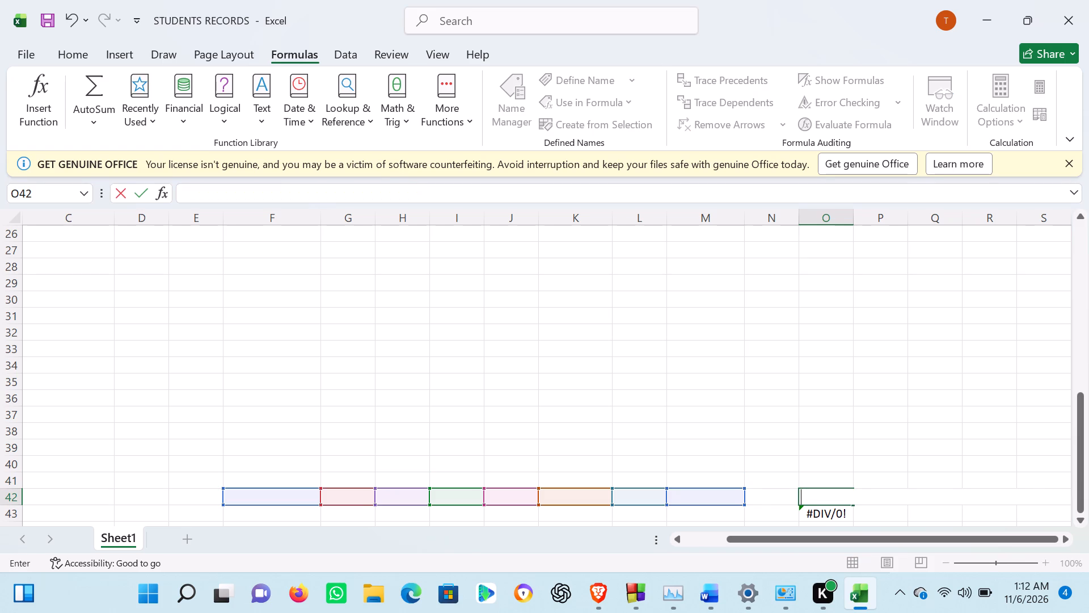
click(831, 518)
key(BackSpace)
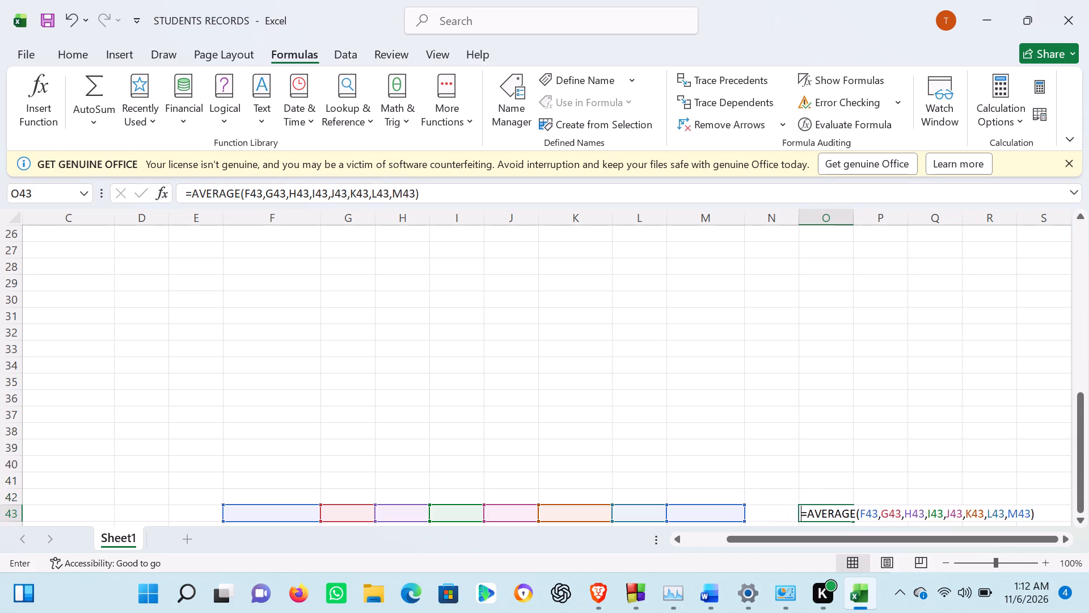
Review the student table from its header row to the last student, across the ADM NO through AVERAGE columns.
drag(1082, 417, 1080, 442)
drag(1080, 442, 1075, 331)
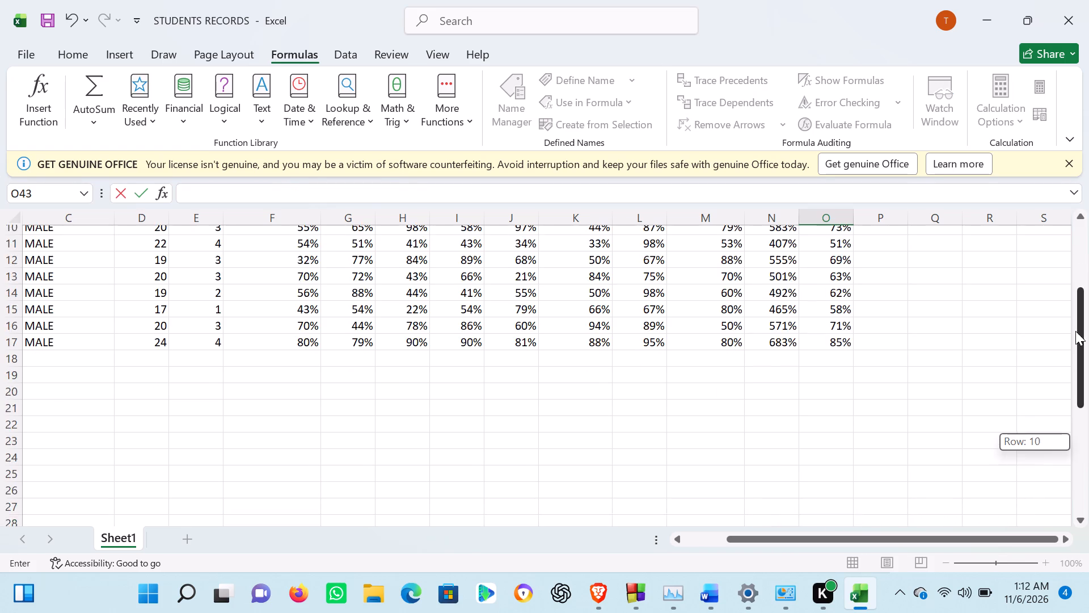
drag(1075, 331, 1075, 171)
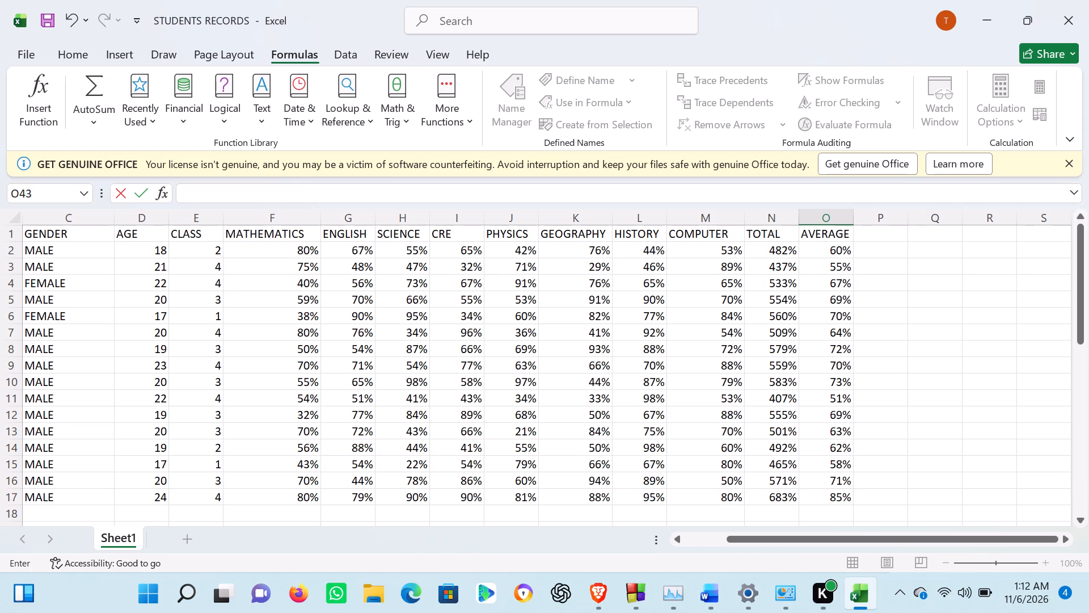
drag(929, 539, 892, 547)
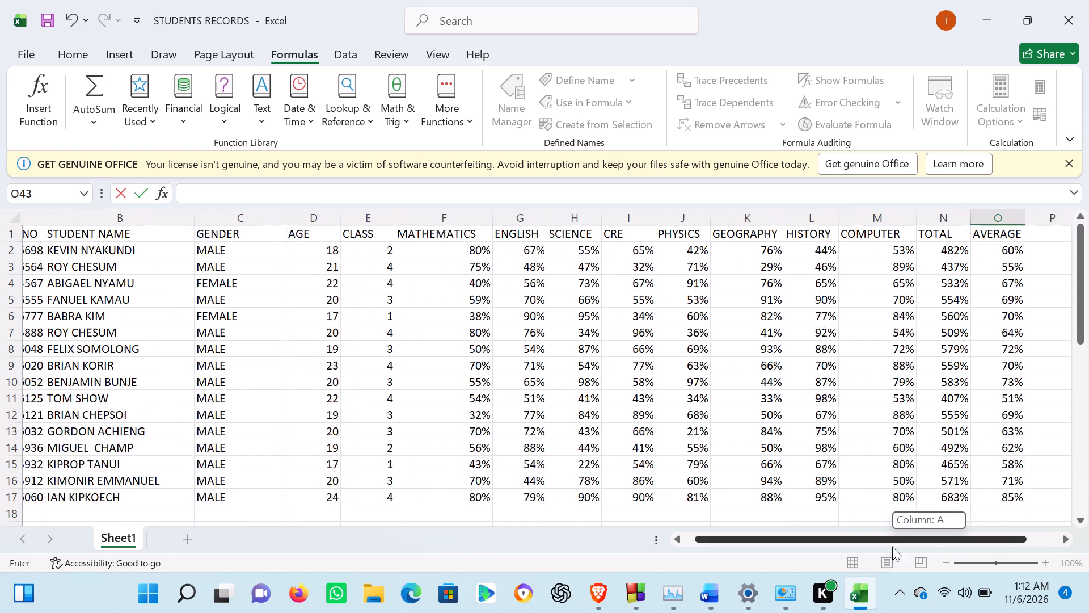
drag(892, 547, 879, 549)
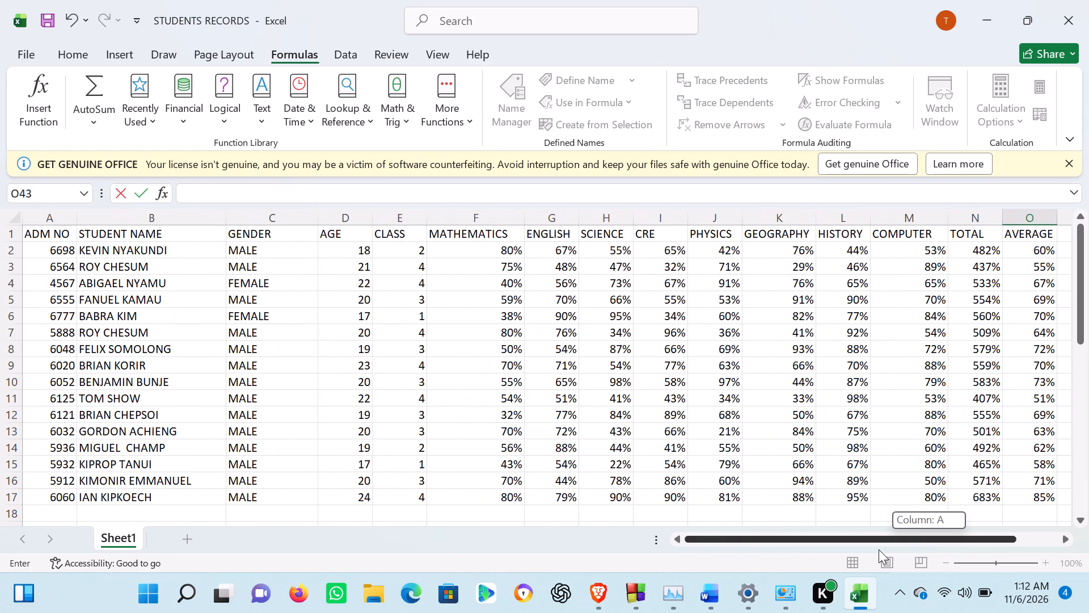
drag(879, 549, 913, 532)
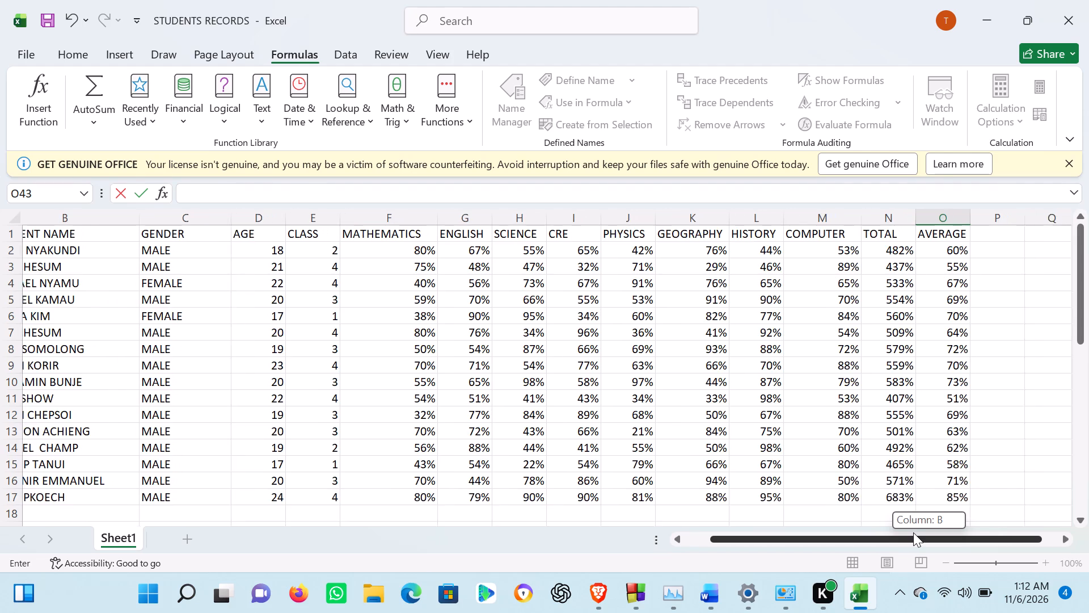
drag(913, 532, 917, 531)
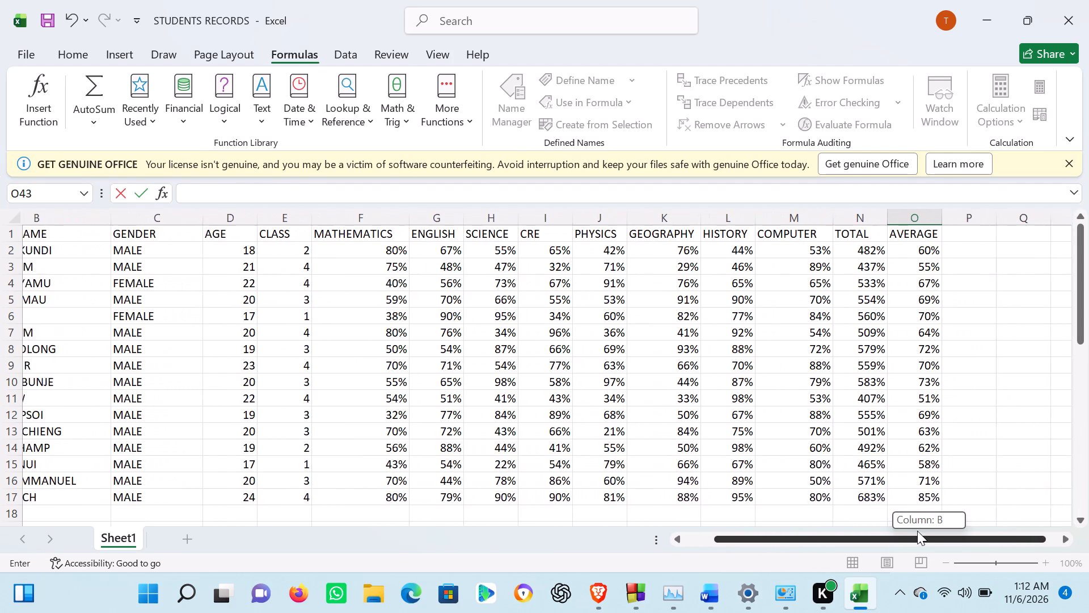
drag(917, 531, 939, 522)
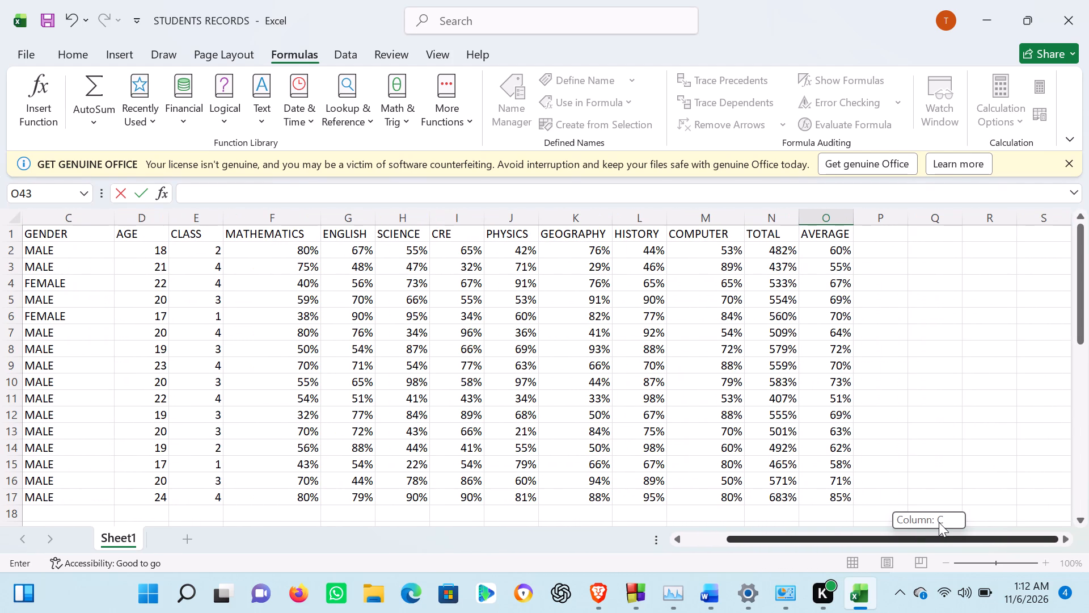
drag(939, 522, 928, 528)
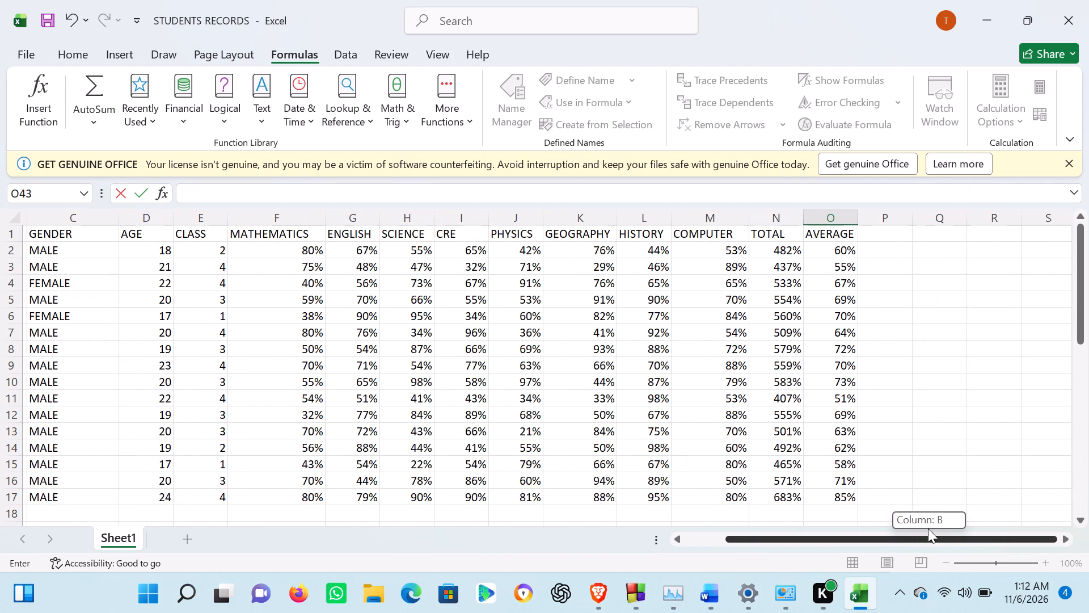
drag(928, 528, 924, 531)
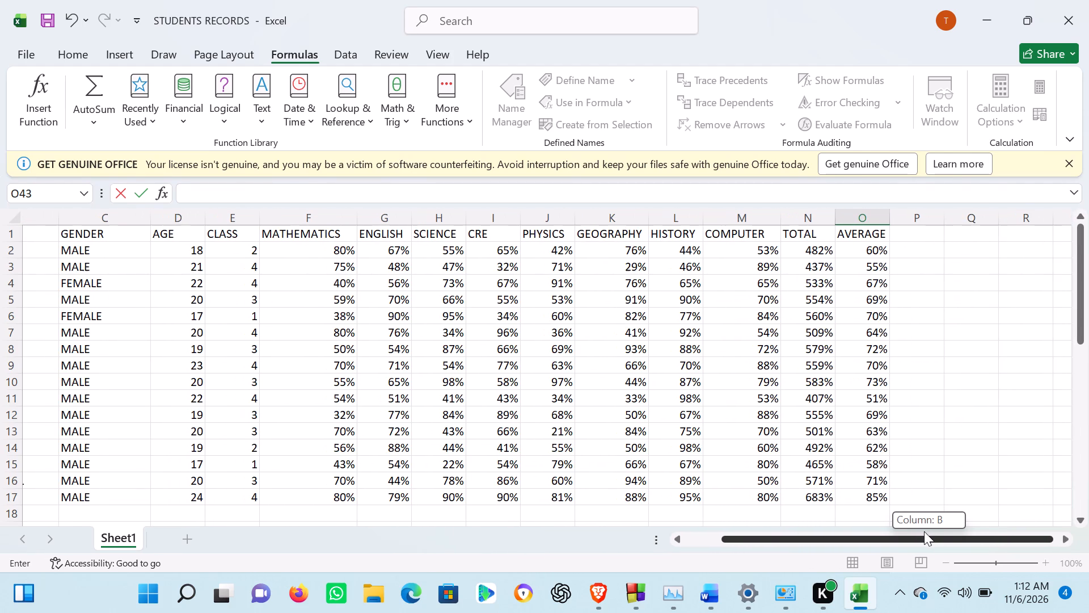
drag(924, 531, 923, 532)
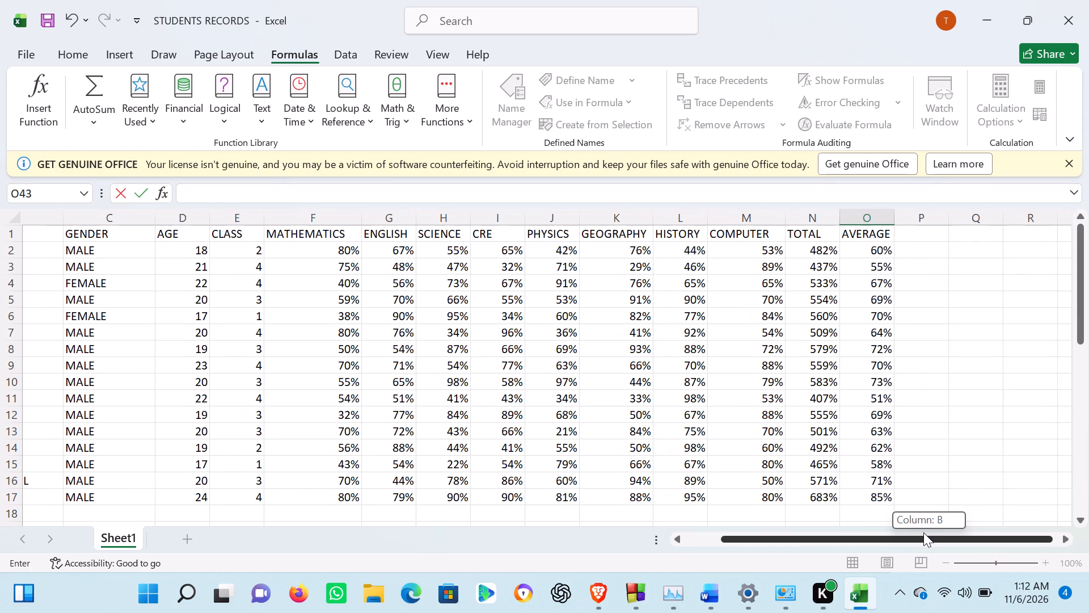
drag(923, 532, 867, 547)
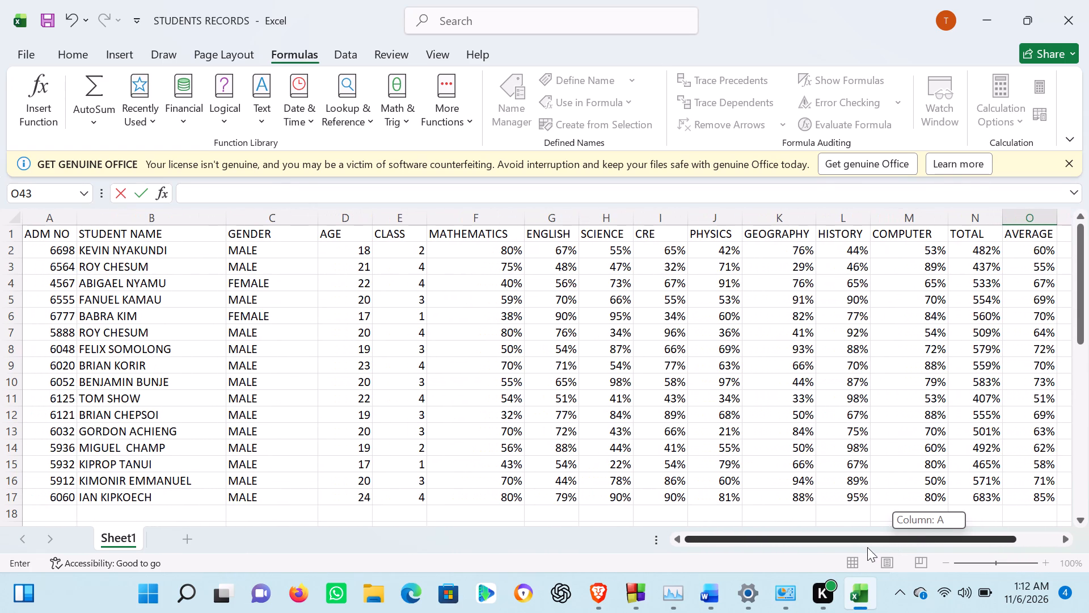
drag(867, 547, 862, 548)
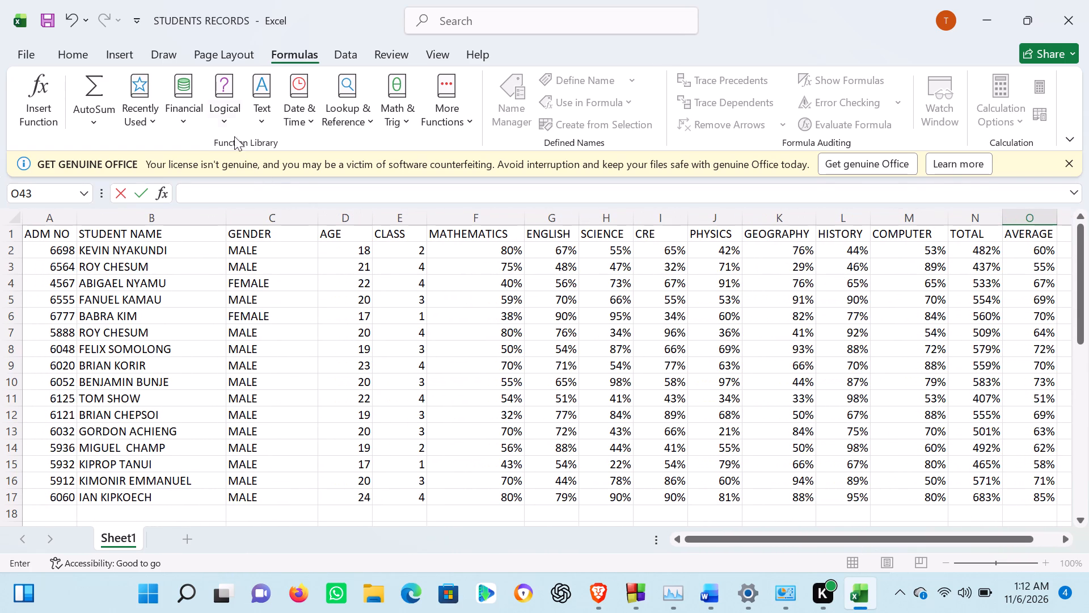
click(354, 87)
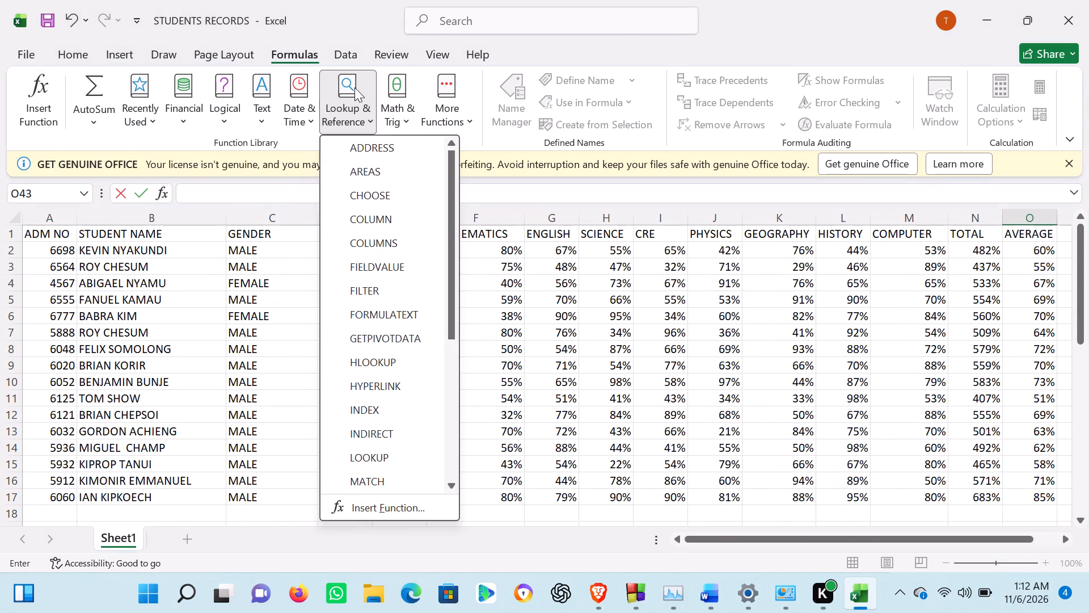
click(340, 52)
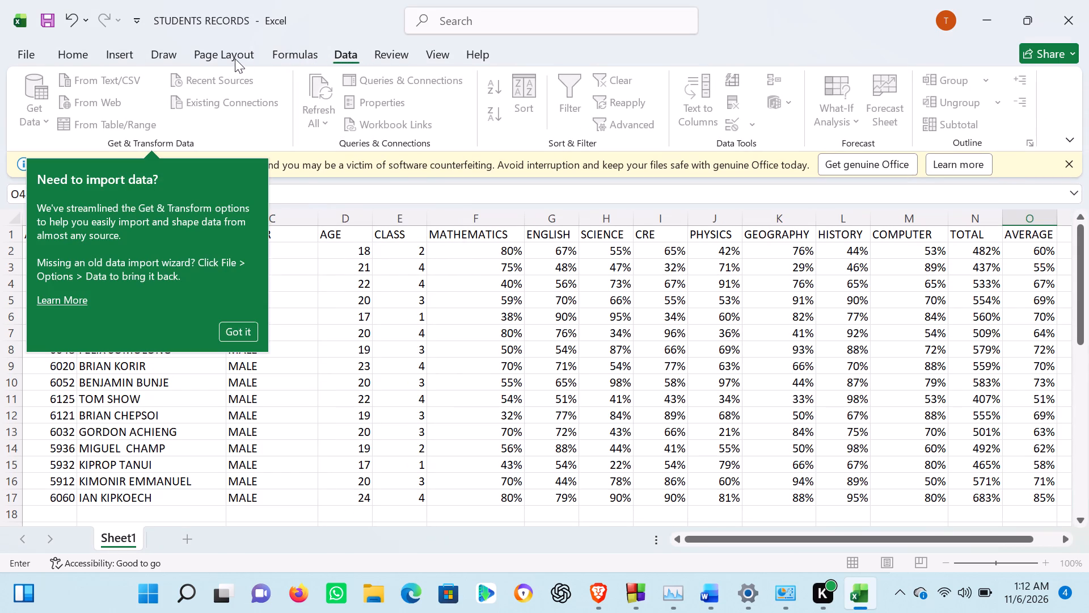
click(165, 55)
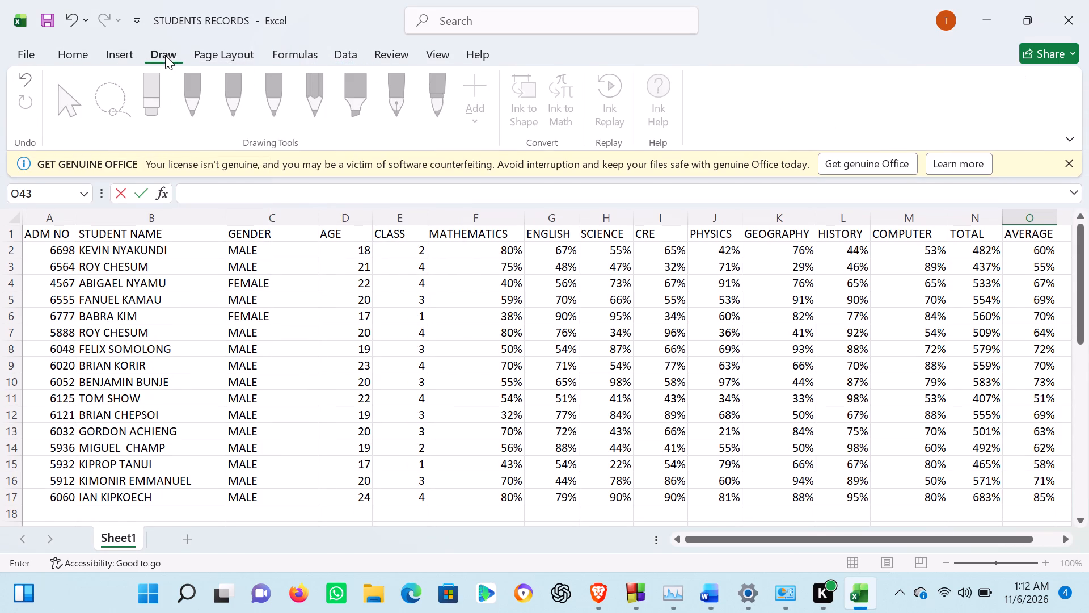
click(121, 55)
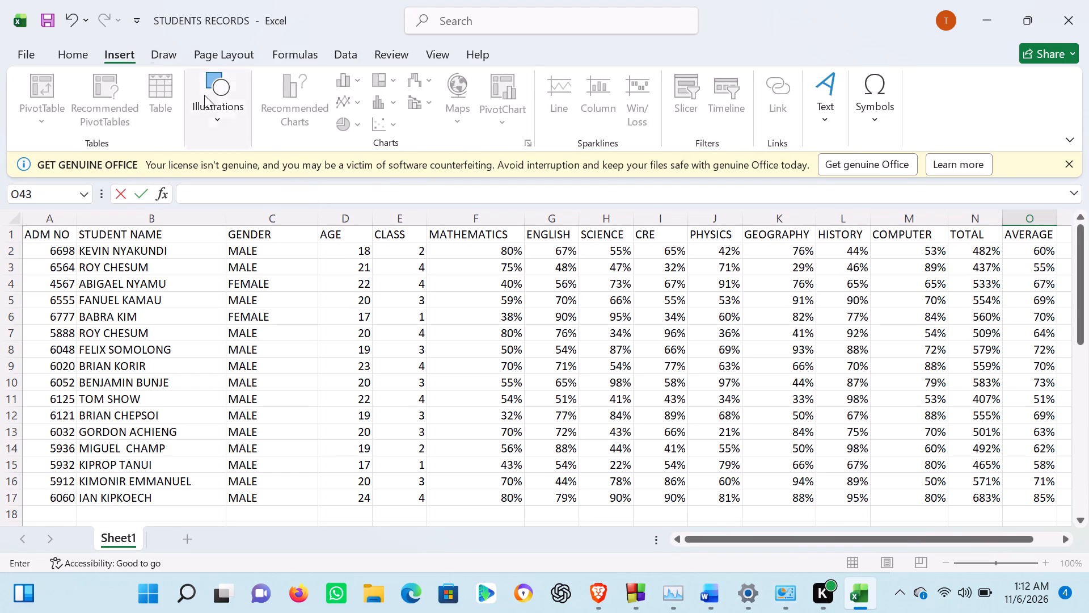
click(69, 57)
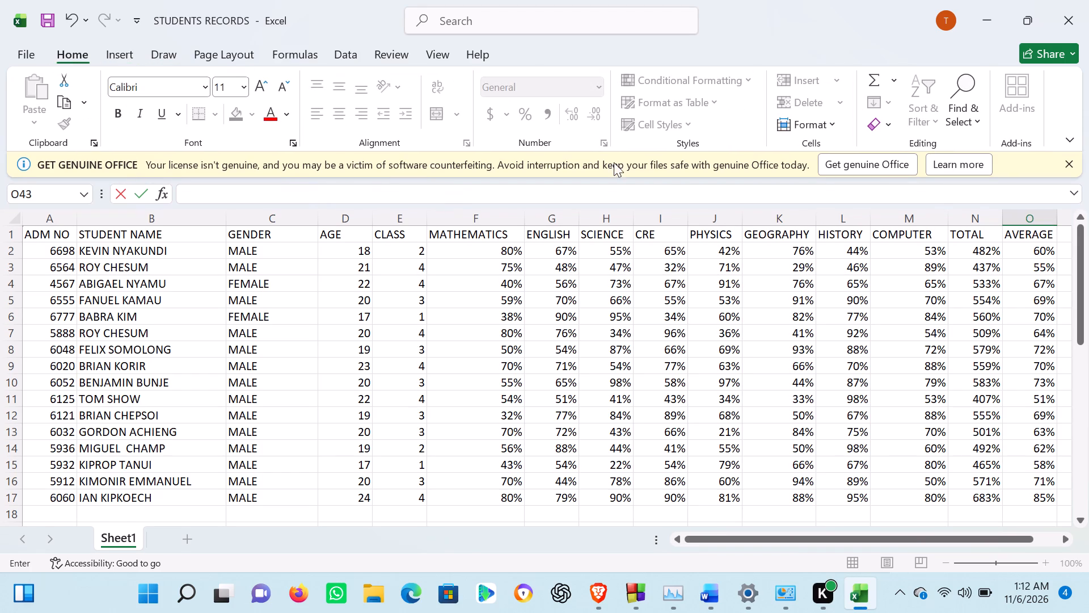
Insert a Histogram chart in the empty area below the student table, starting from blank cell H31.
drag(1080, 275, 1088, 344)
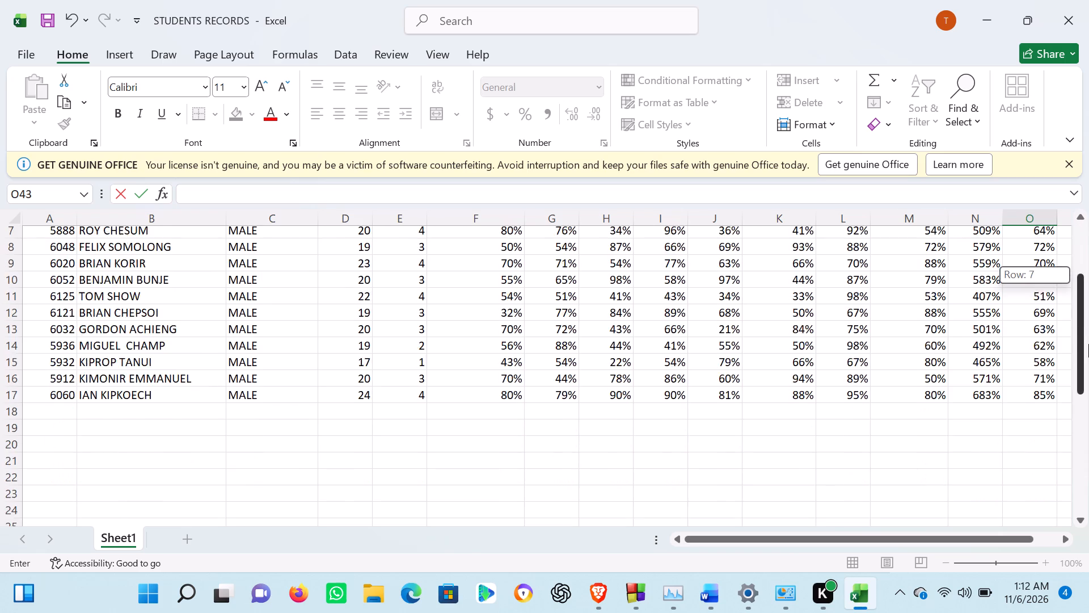
drag(1088, 344, 1086, 452)
click(583, 323)
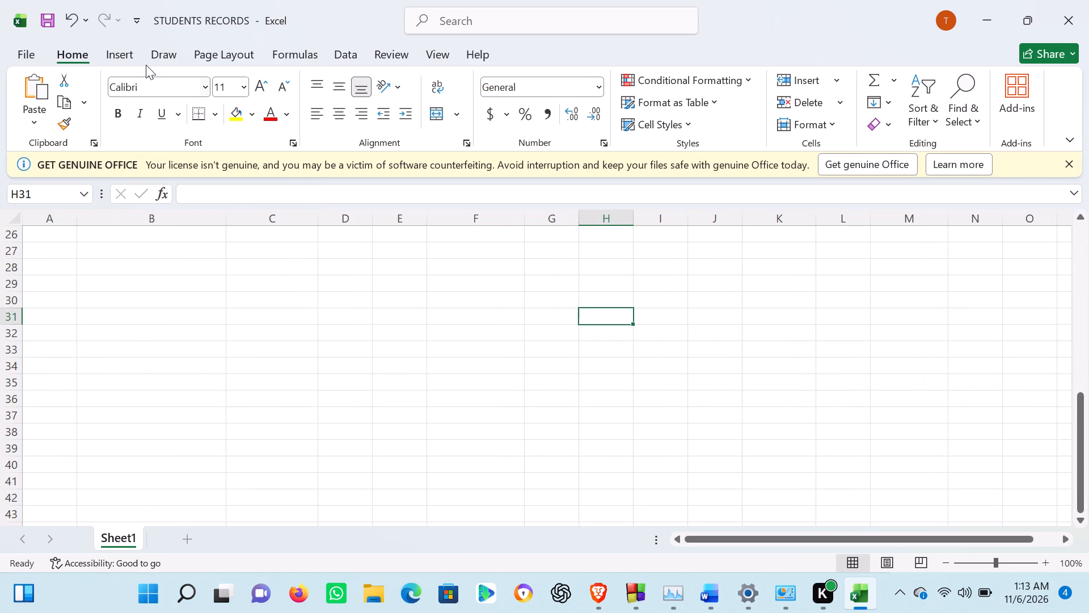
click(121, 57)
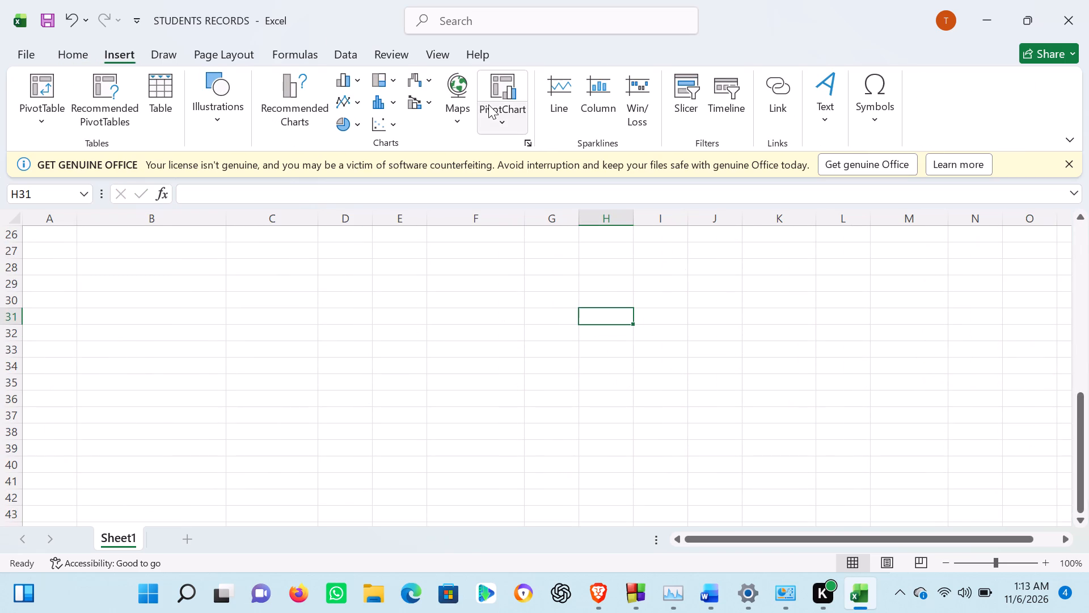
click(386, 98)
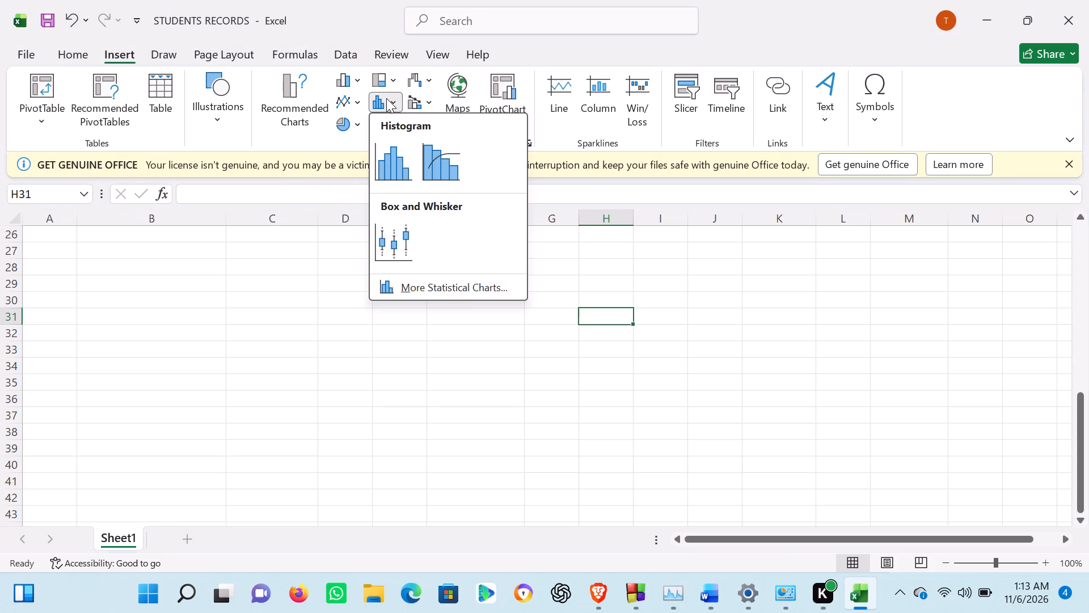
click(391, 178)
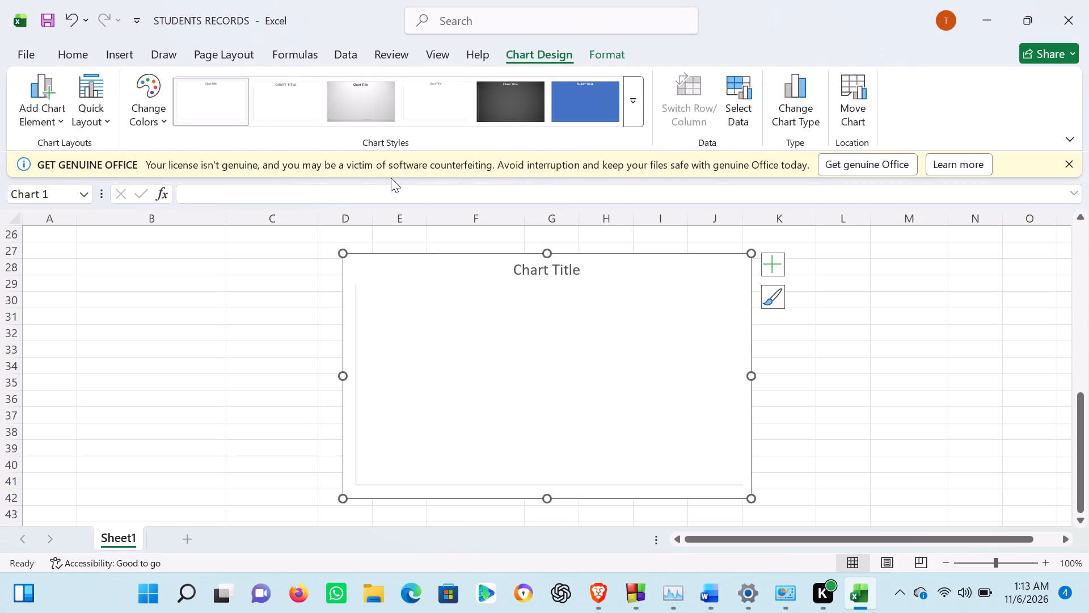
Give the histogram's plot area a pattern fill, using the fifth pattern in the second row with a red foreground.
double_click(493, 364)
click(493, 364)
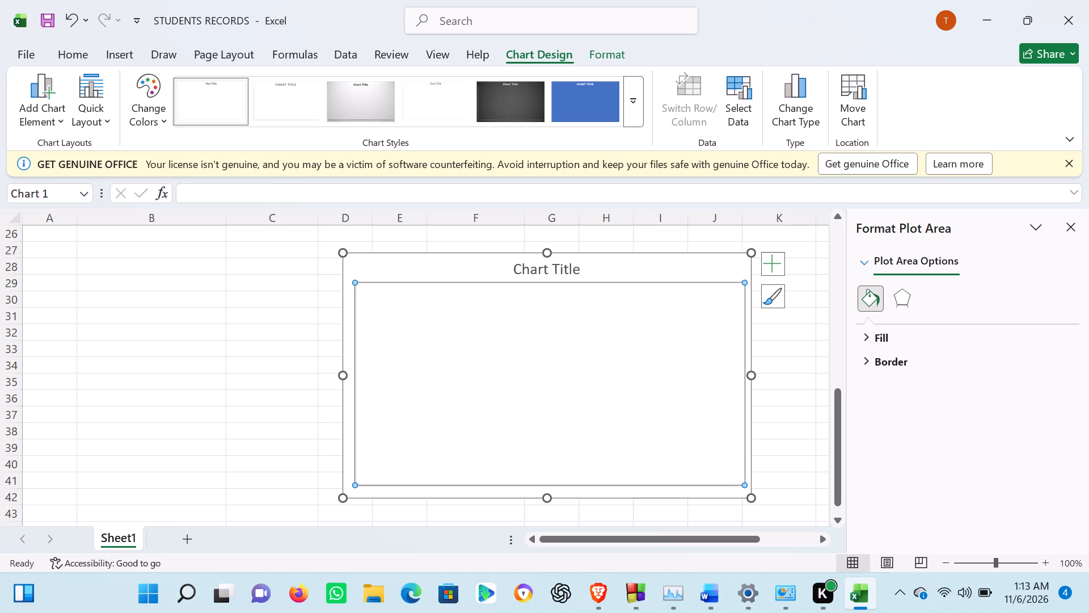
drag(886, 347, 887, 344)
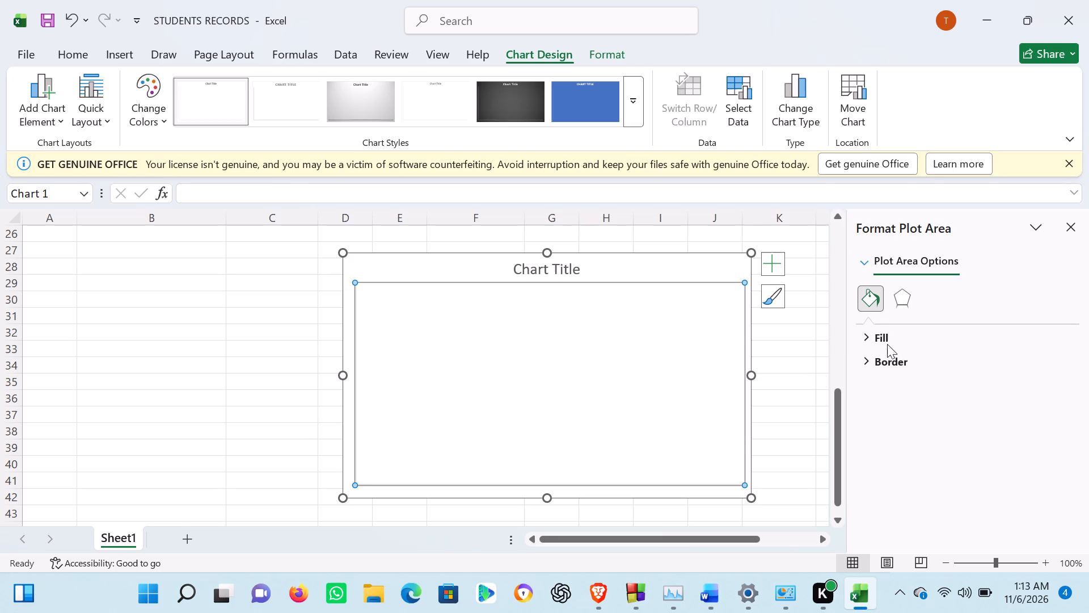
drag(887, 344, 886, 341)
click(879, 341)
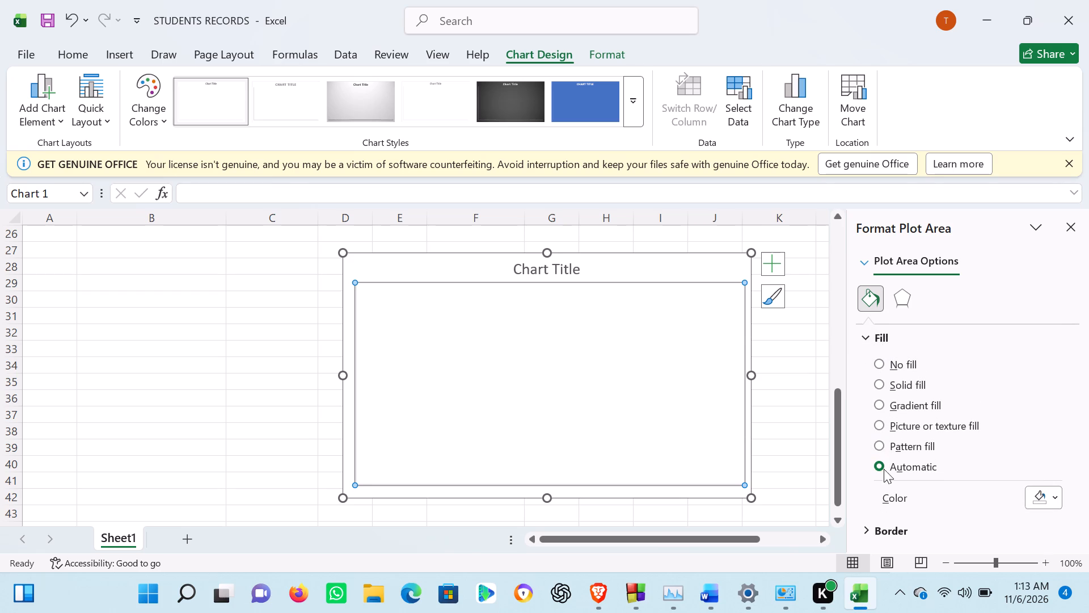
click(881, 441)
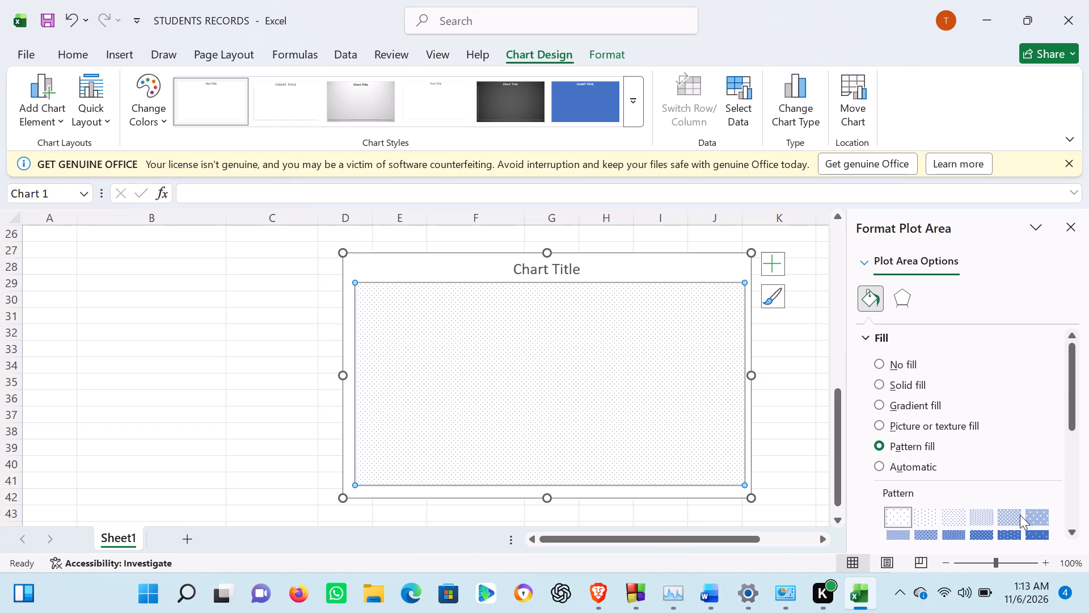
click(1014, 536)
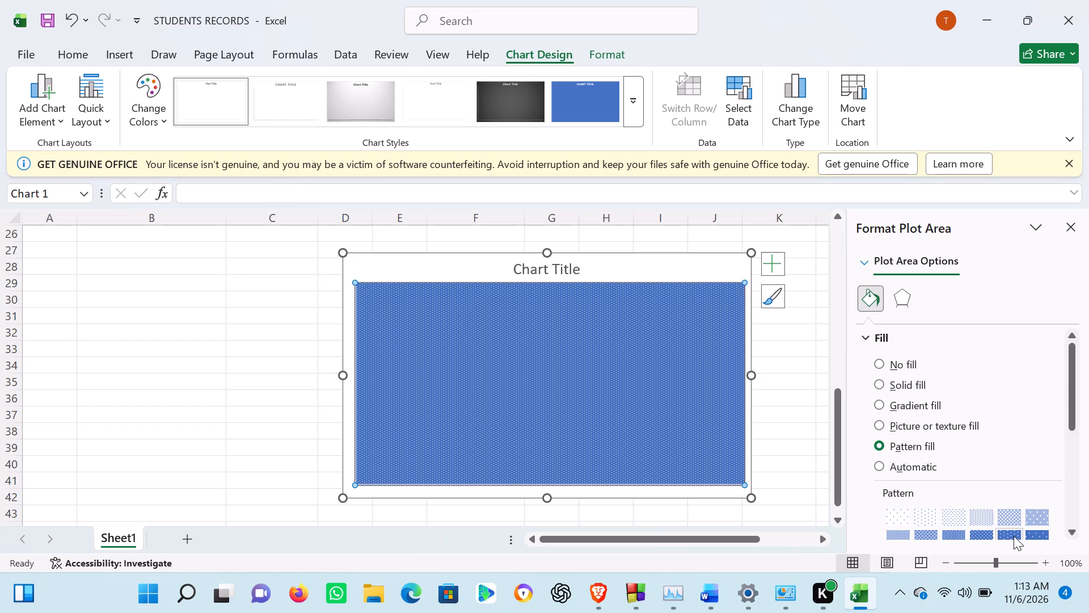
drag(1072, 403, 1070, 540)
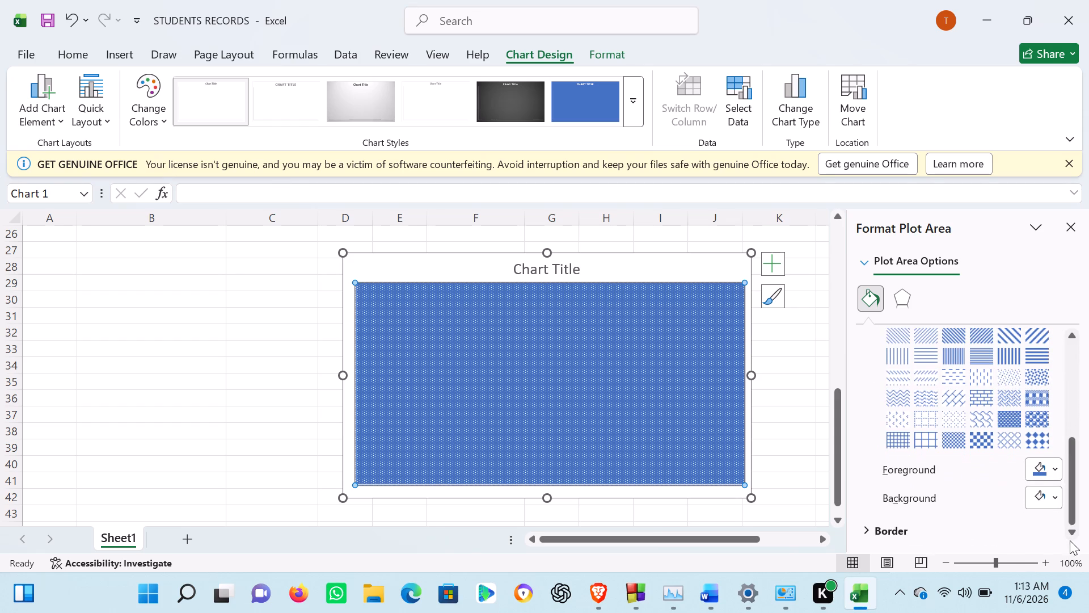
click(1049, 469)
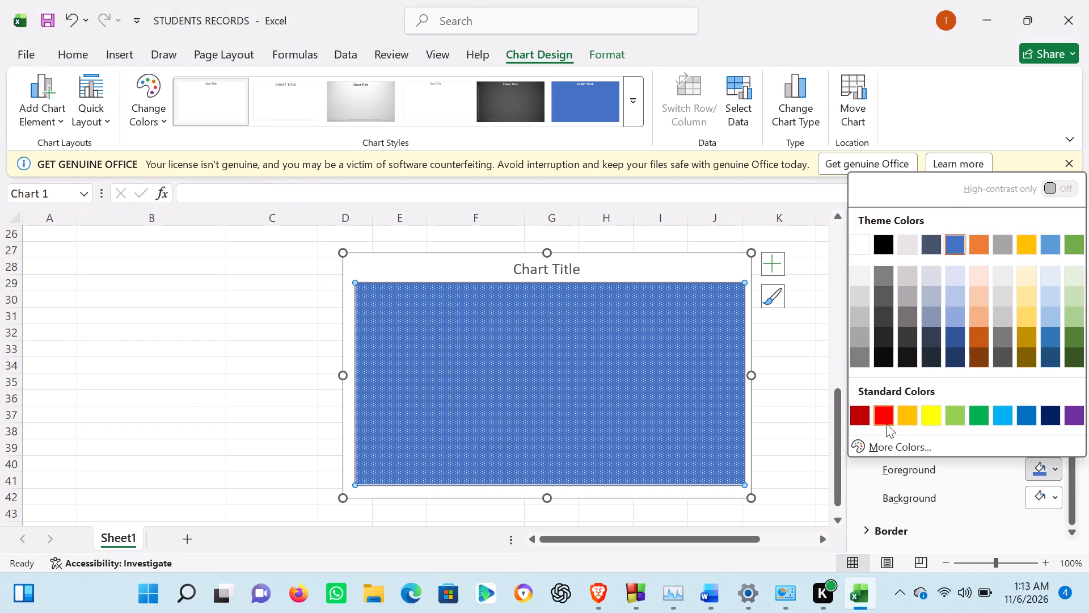
click(884, 417)
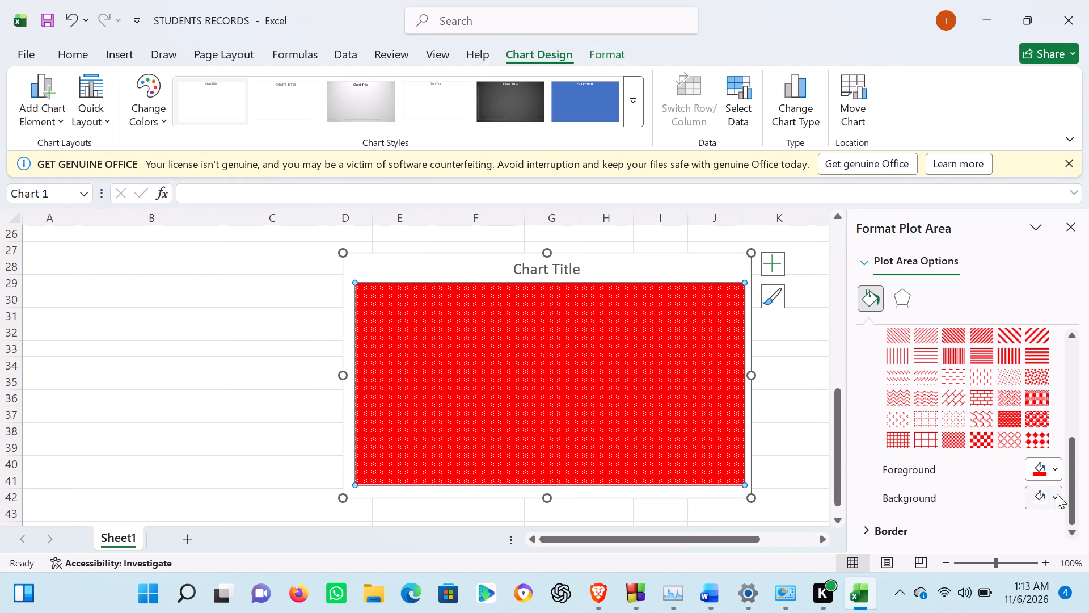
click(1078, 224)
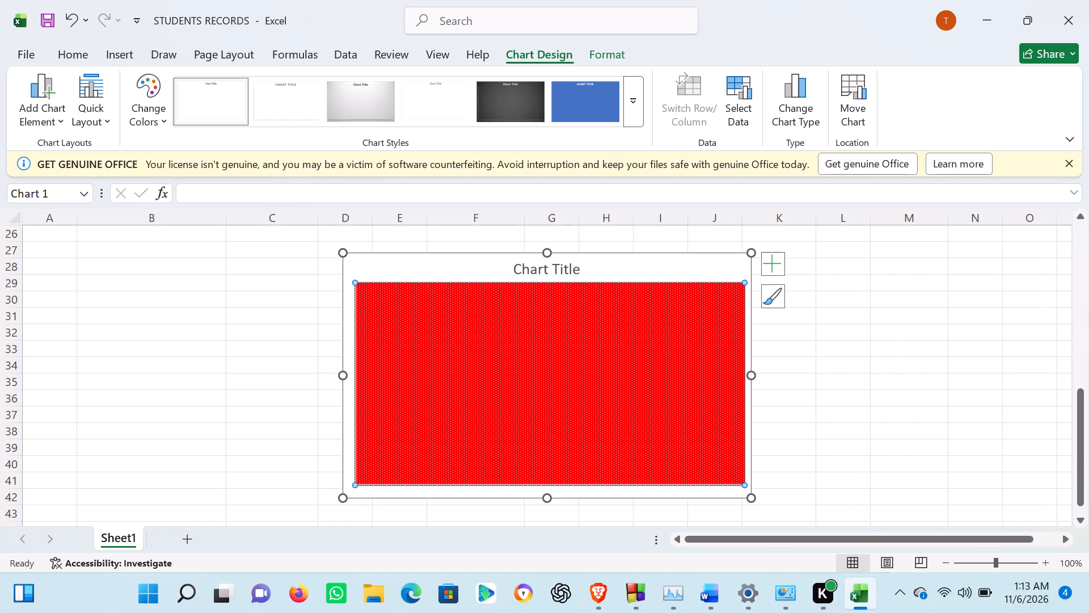
Widen the chart by extending its right edge into column M.
drag(756, 373, 769, 371)
drag(769, 371, 917, 346)
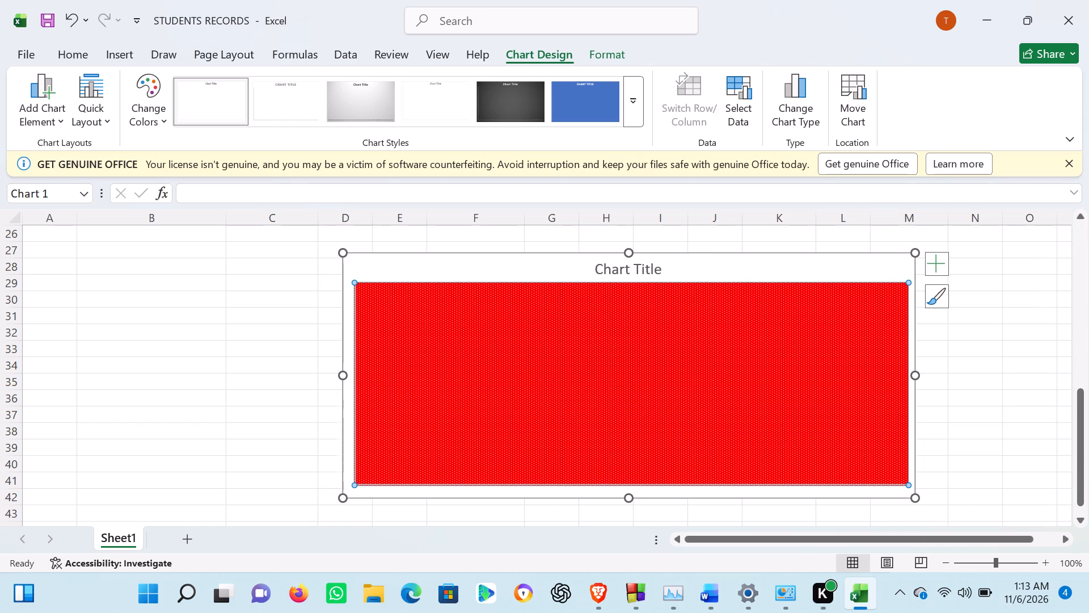
Move the whole chart leftward so that it spans columns C to L.
click(693, 328)
drag(693, 328, 694, 288)
drag(694, 288, 602, 289)
drag(602, 289, 601, 288)
drag(601, 288, 609, 332)
drag(609, 332, 603, 333)
drag(603, 333, 513, 348)
drag(513, 348, 357, 359)
drag(357, 359, 350, 375)
drag(350, 375, 257, 367)
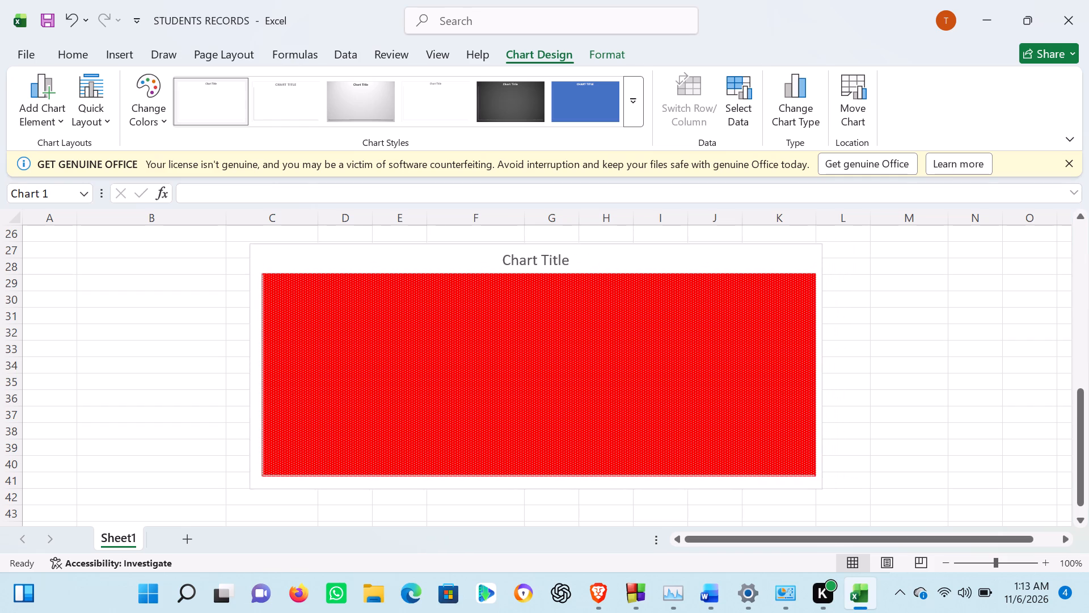
drag(257, 367, 254, 372)
drag(449, 288, 502, 296)
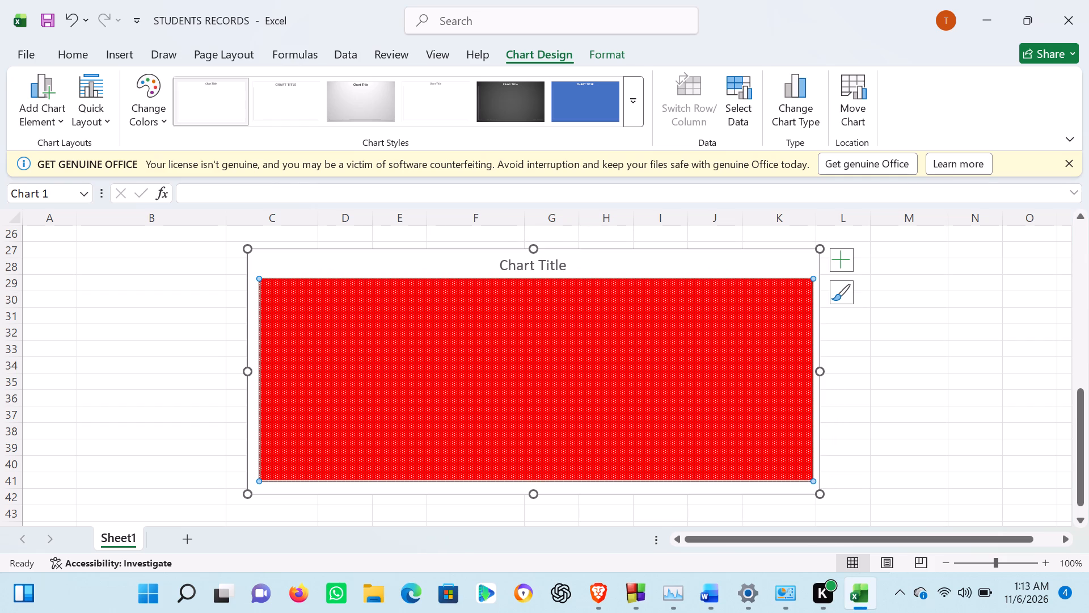
drag(502, 296, 502, 296)
Increase the chart's height by extending its bottom edge just past row 44.
drag(530, 493, 520, 493)
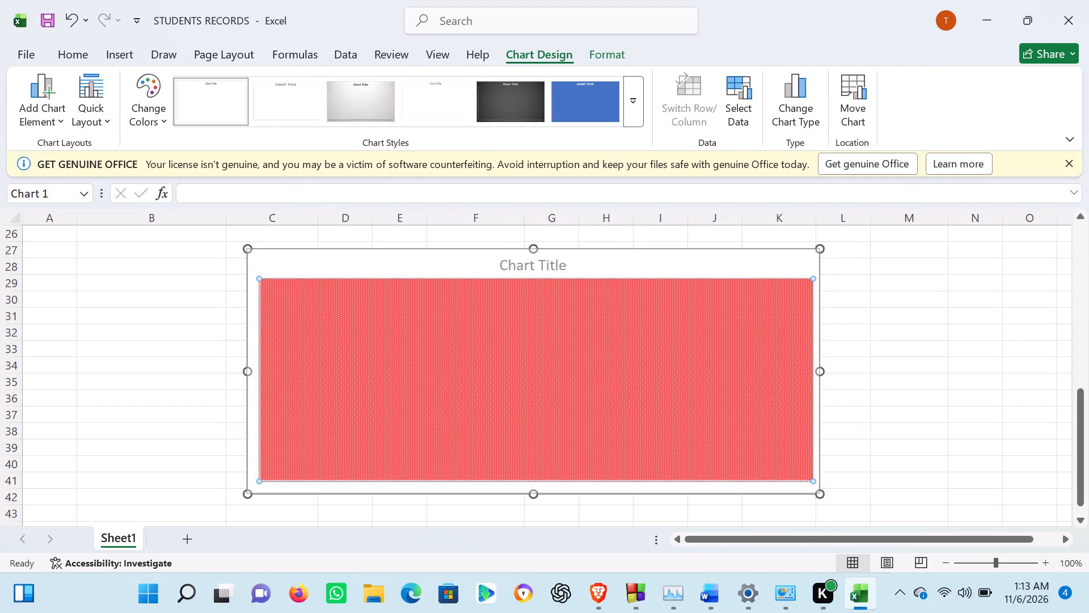
drag(520, 493, 535, 522)
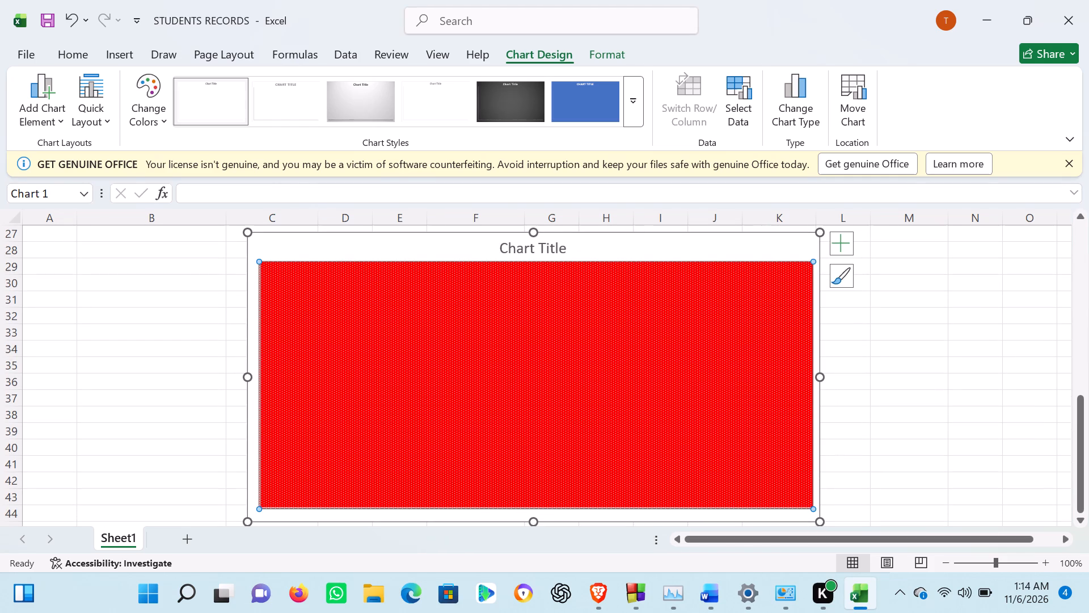
Try the light grey gradient and dark grey chart styles, and apply the solid blue one to the chart.
click(505, 397)
click(343, 113)
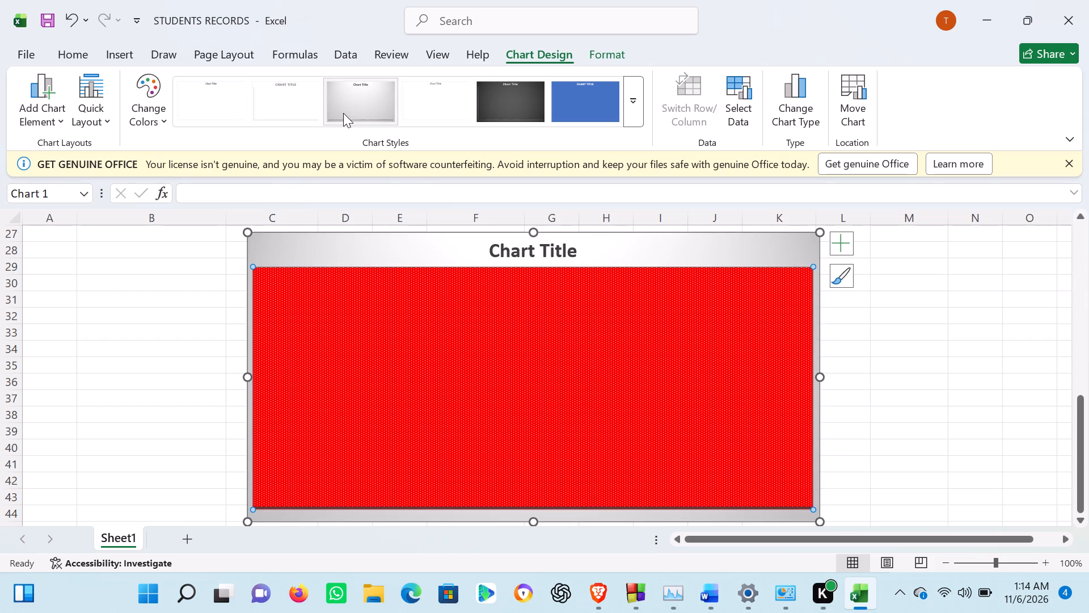
click(343, 113)
click(517, 110)
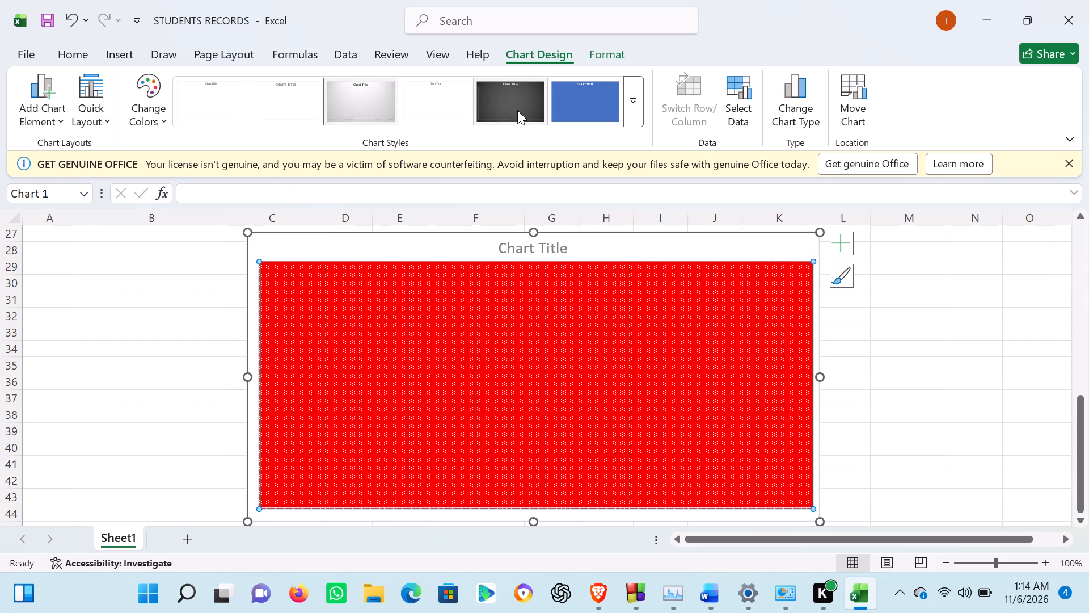
click(585, 107)
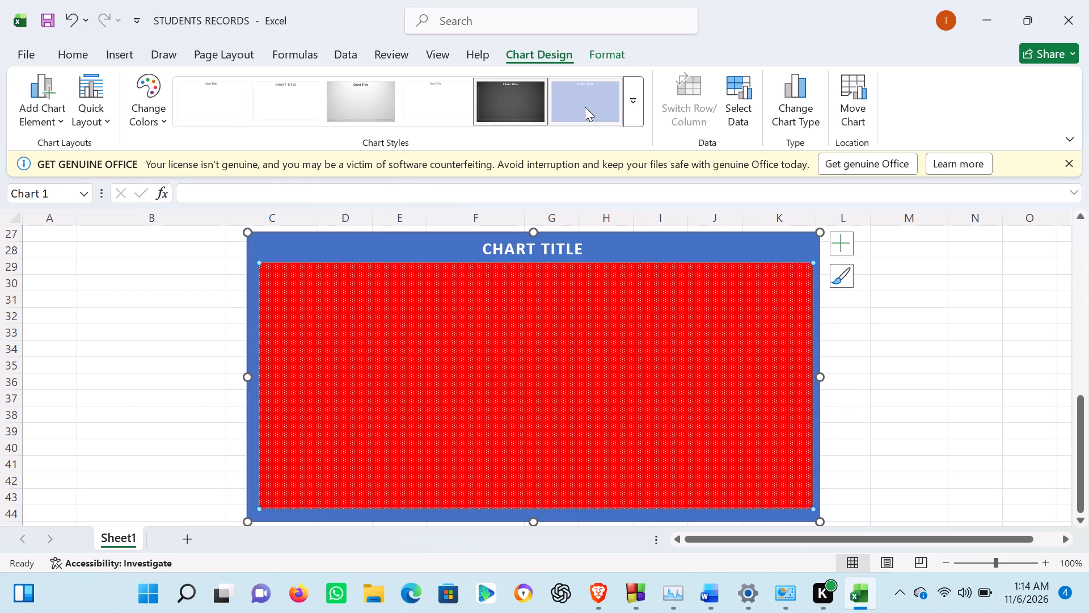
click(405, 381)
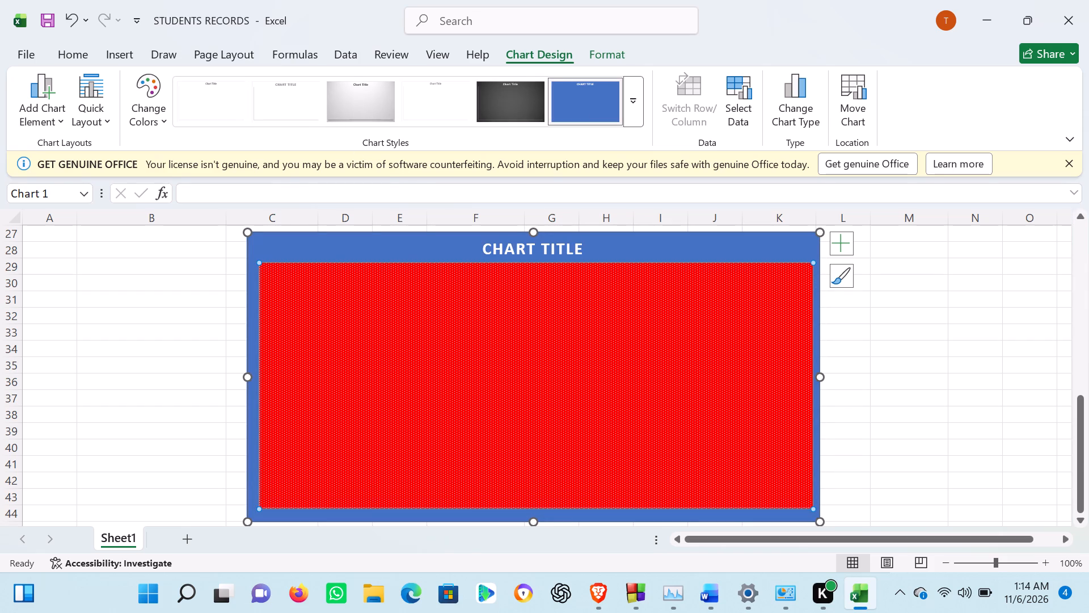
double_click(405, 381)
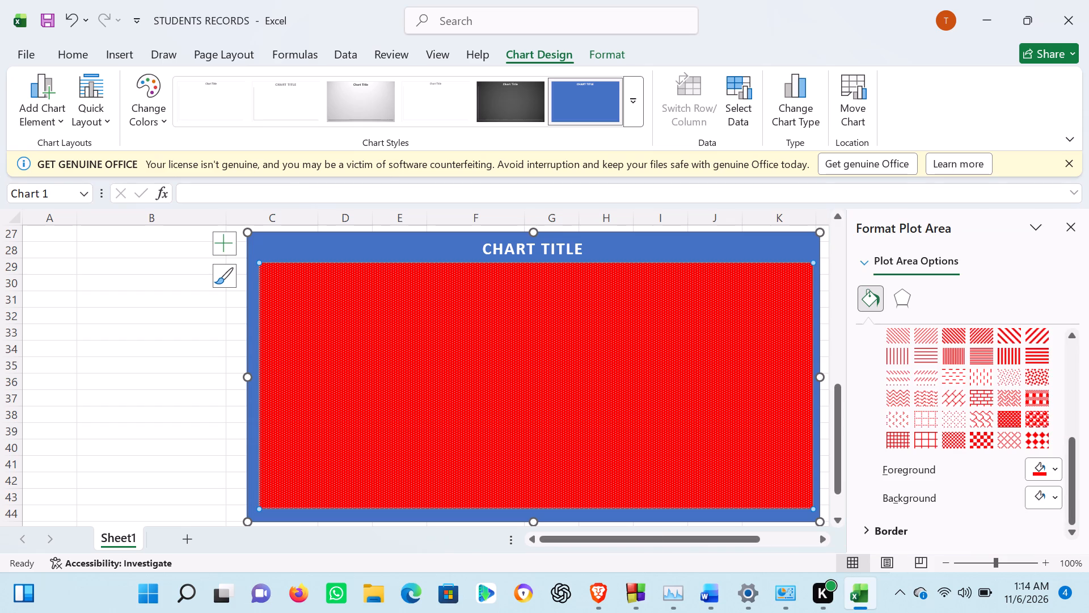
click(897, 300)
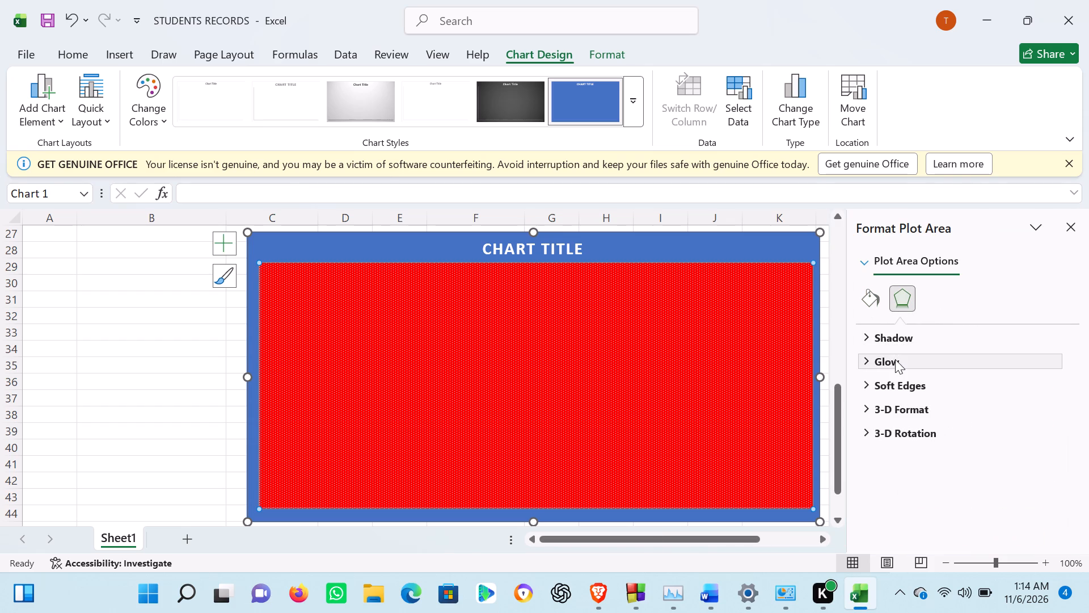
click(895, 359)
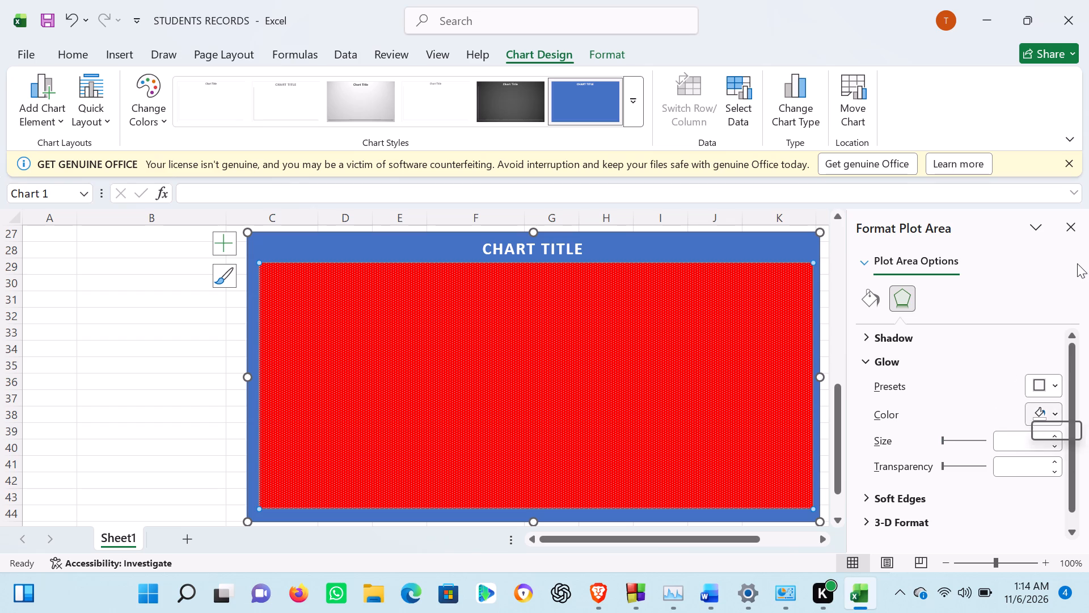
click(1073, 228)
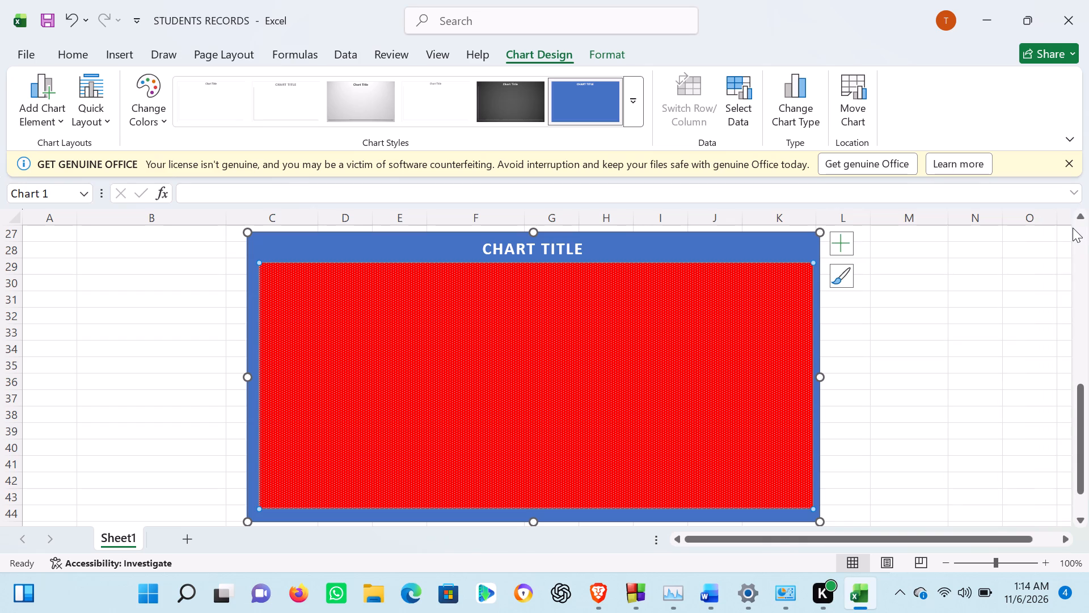
Add axis titles and a legend to the chart, switching the chart title off and back on in between.
click(837, 245)
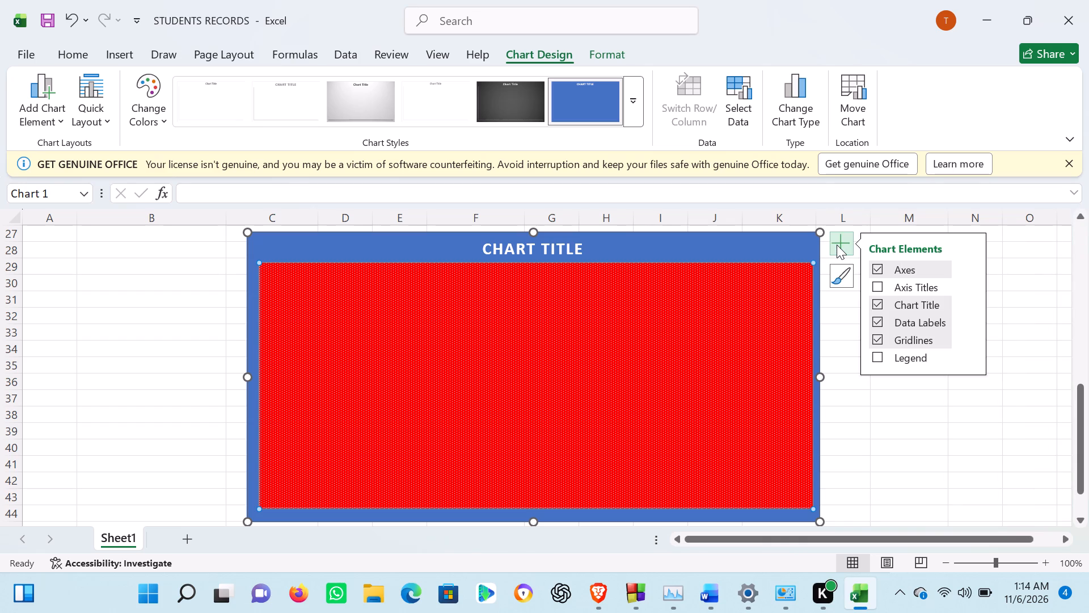
click(877, 284)
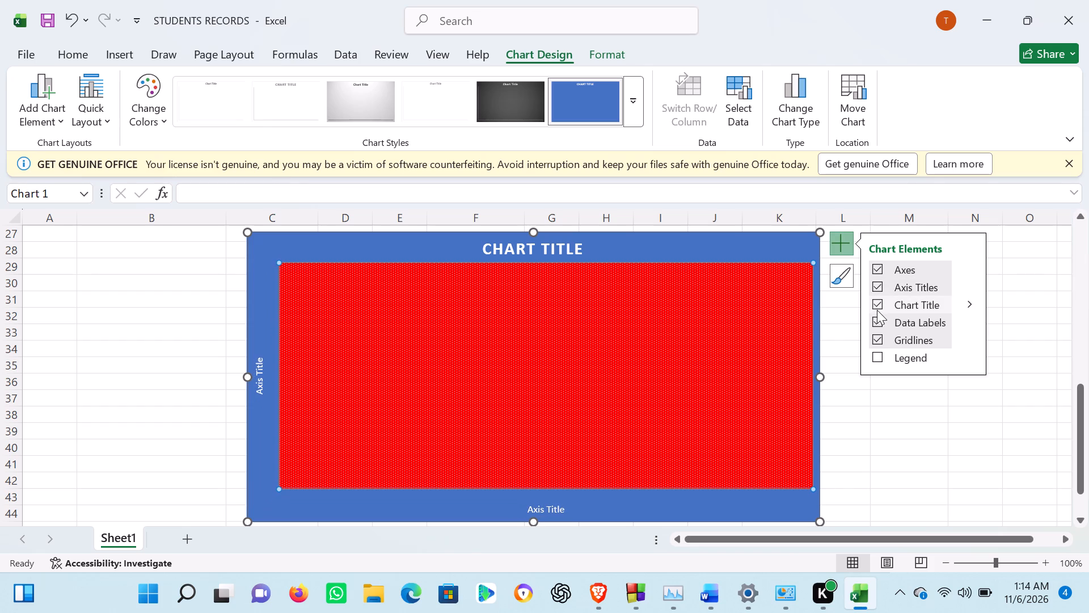
click(875, 302)
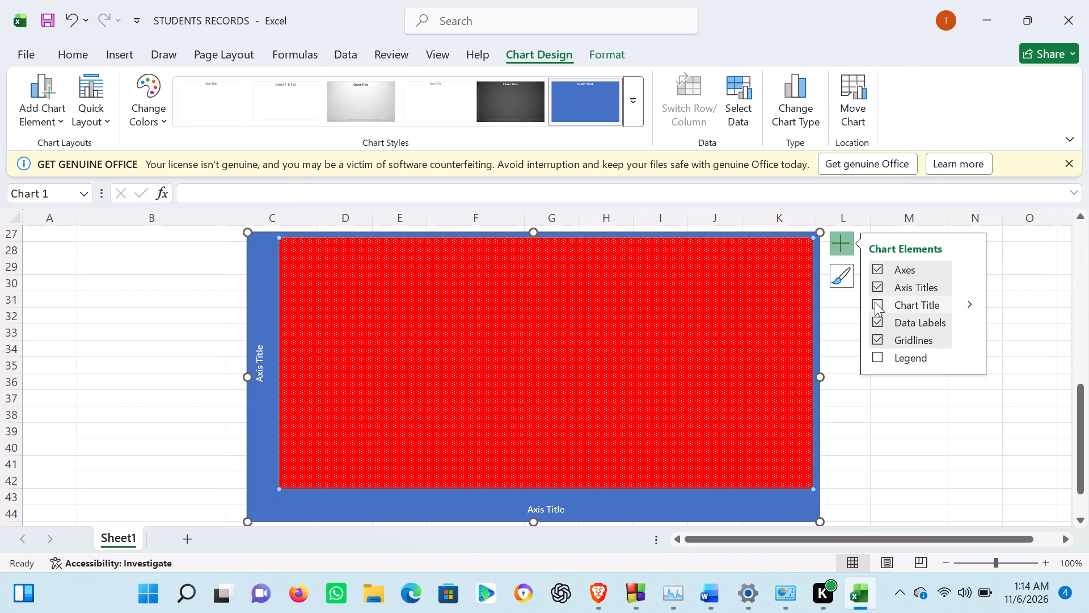
click(878, 308)
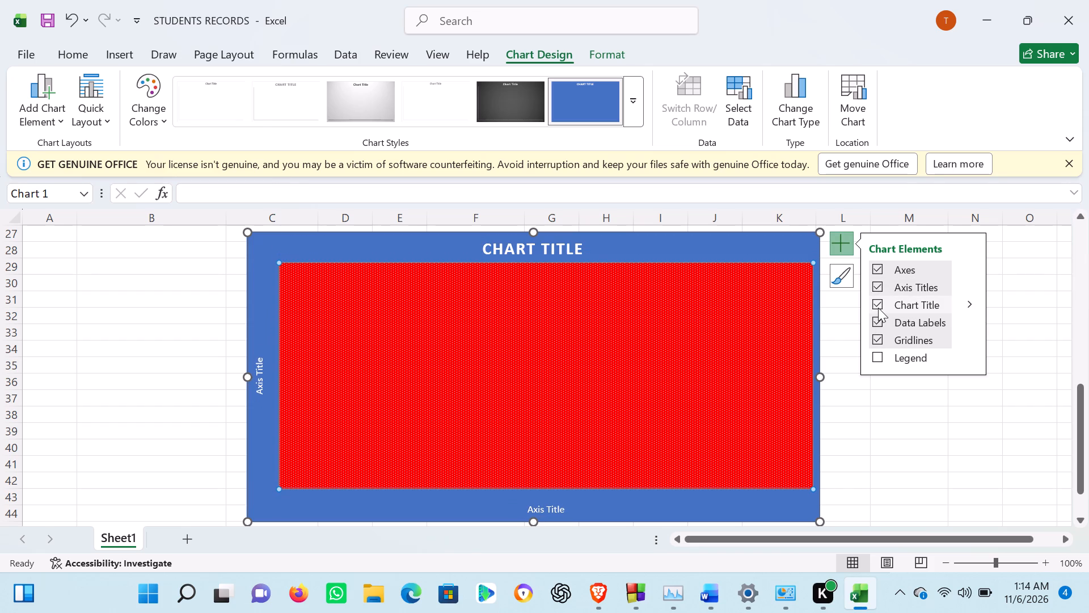
click(875, 358)
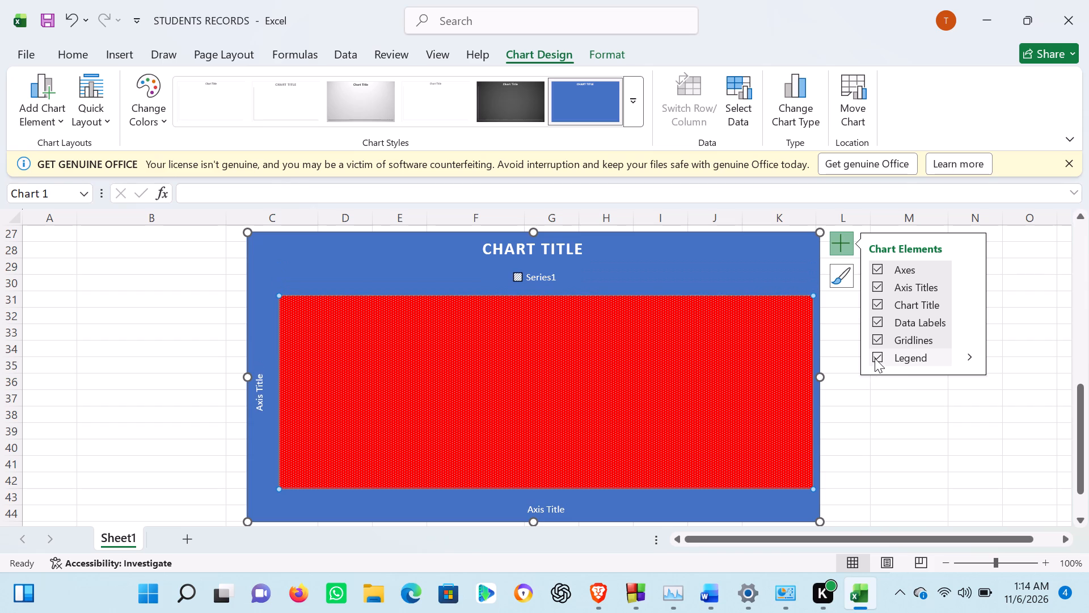